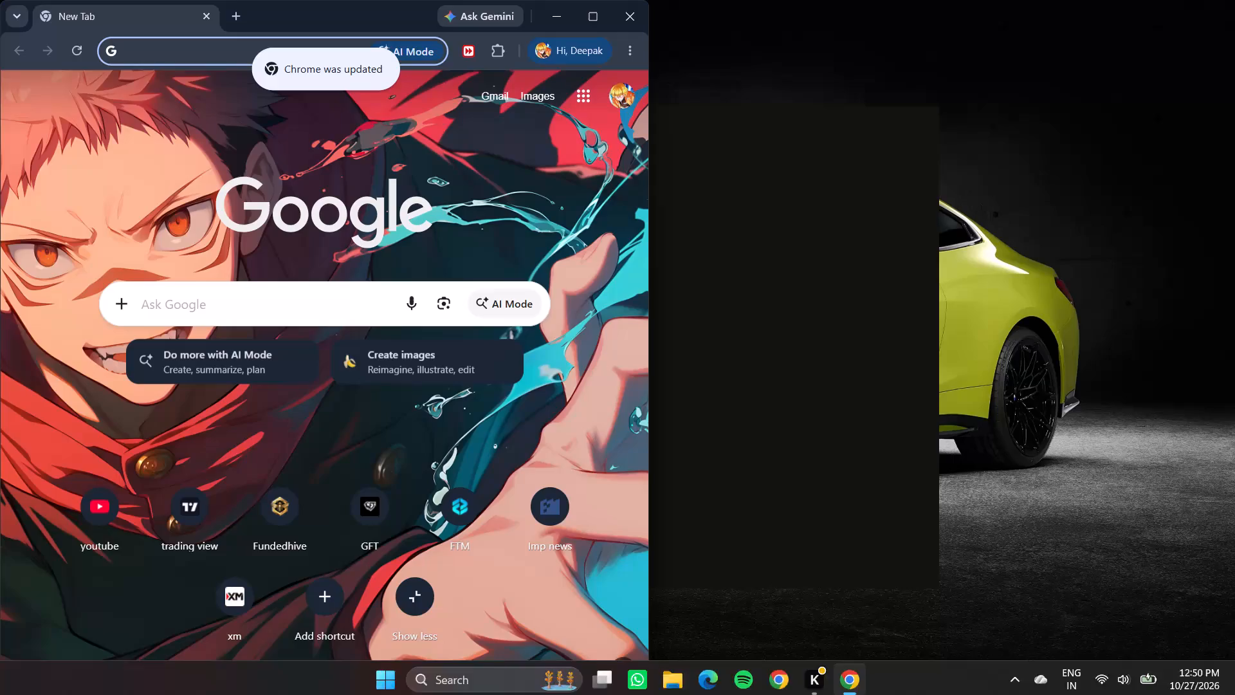
Maximize the browser window and open the saved TradingView shortcut with the XAUUSD chart.
click(592, 10)
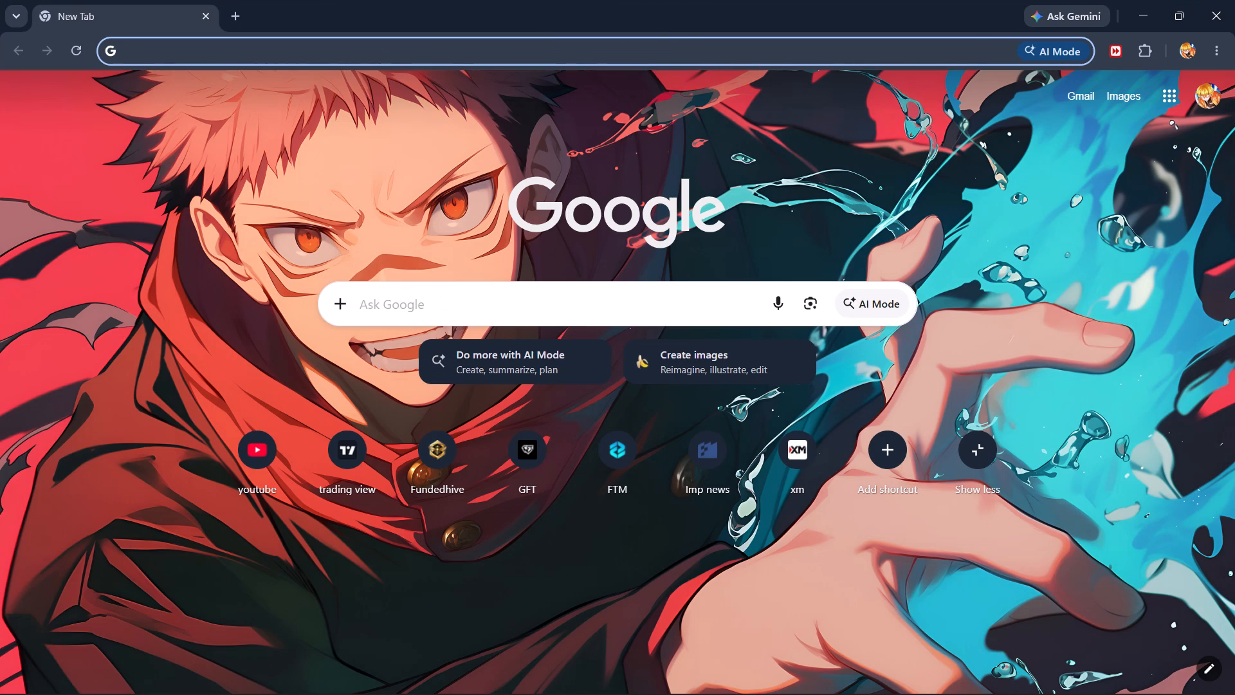
click(349, 472)
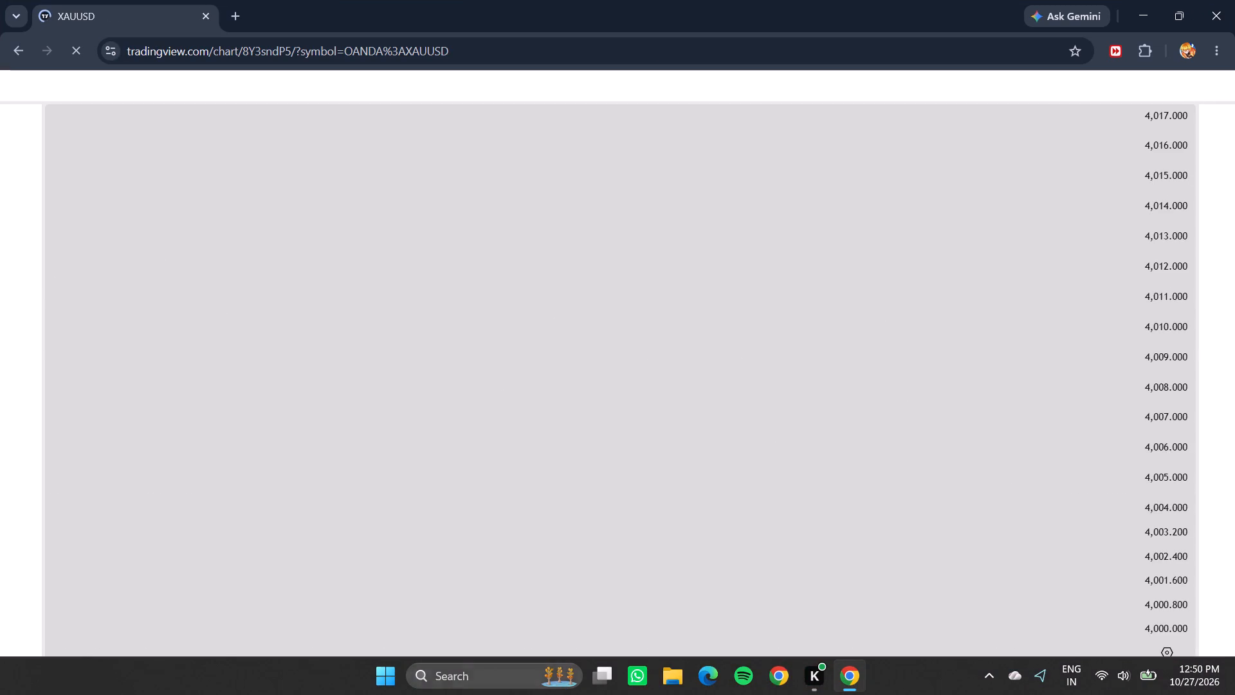
Remove all existing drawings from the XAUUSD 5-minute chart, keeping the indicators.
scroll(574, 284, down, 2)
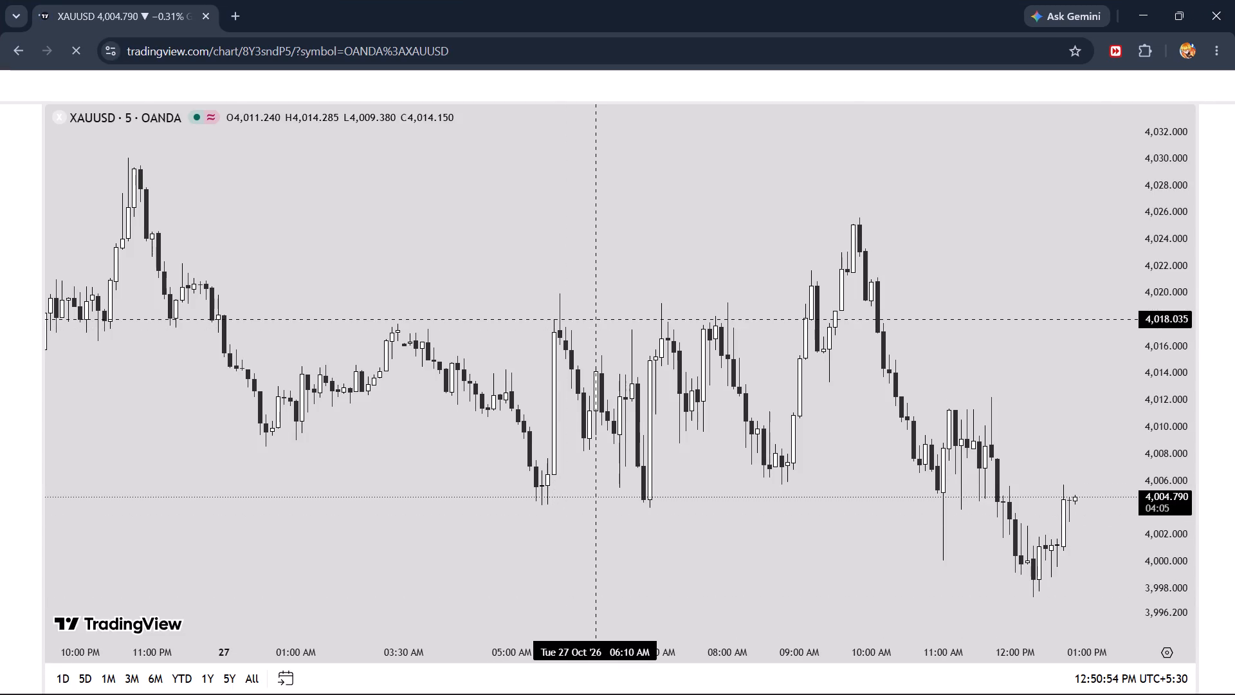
scroll(574, 284, down, 9)
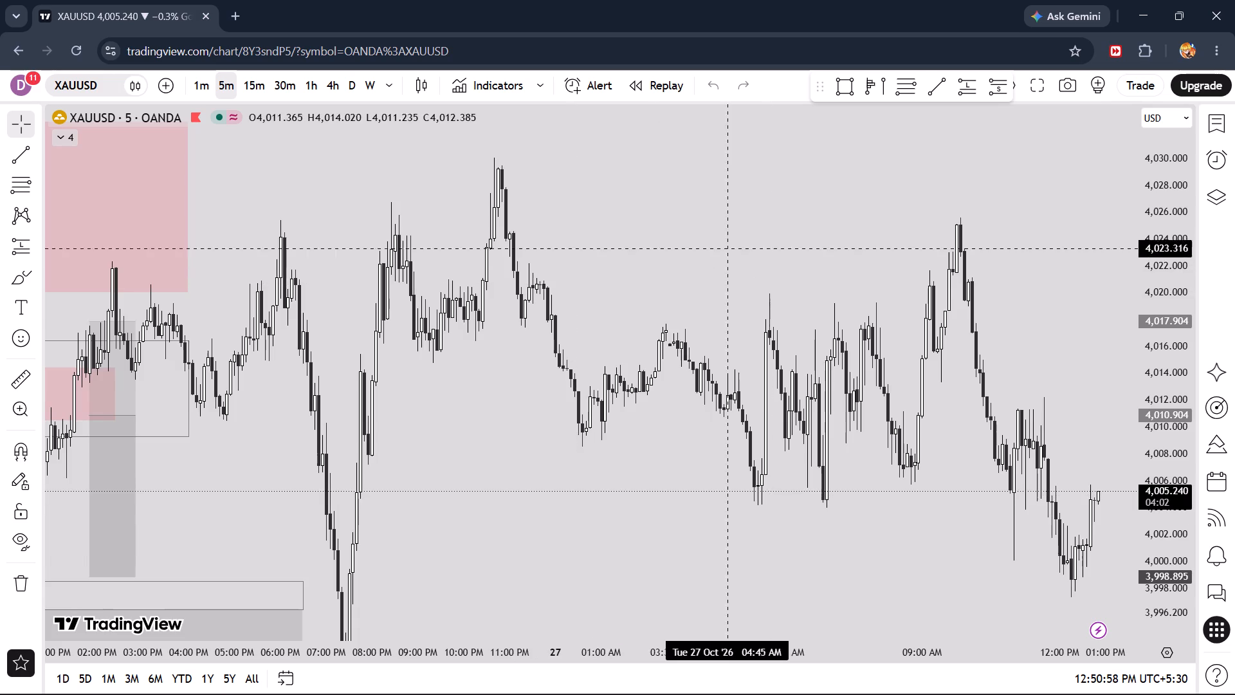
scroll(779, 240, down, 3)
drag(622, 416, 668, 411)
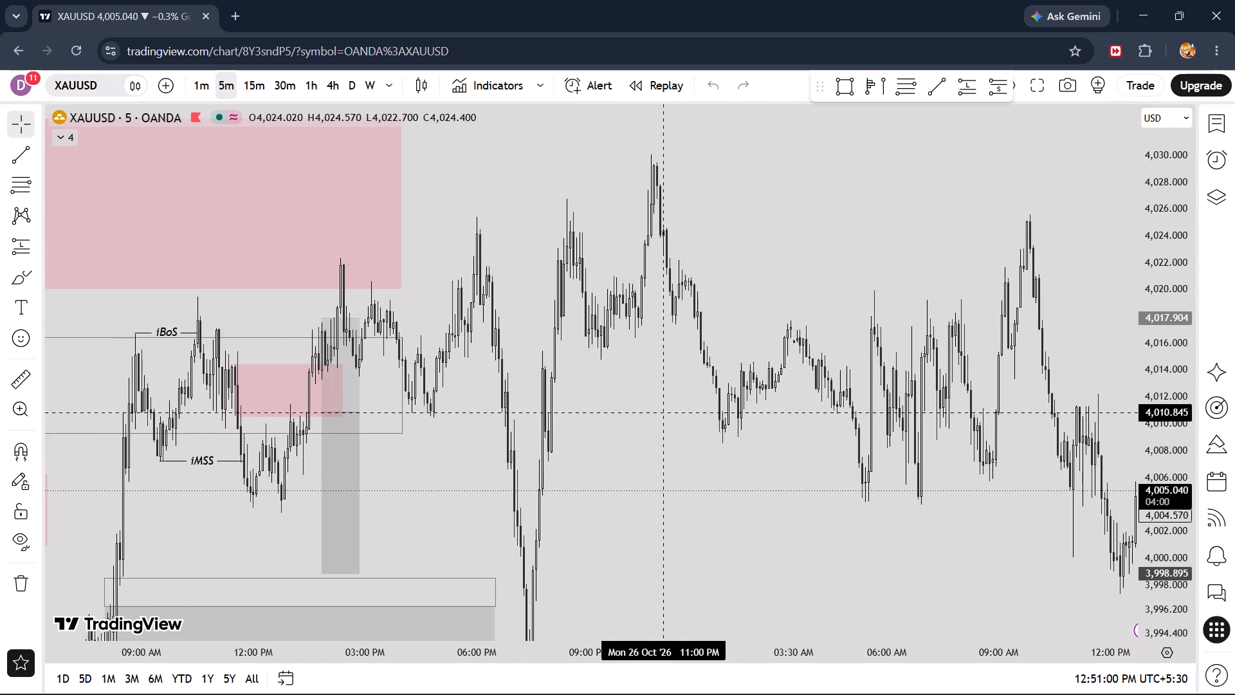
drag(668, 411, 715, 272)
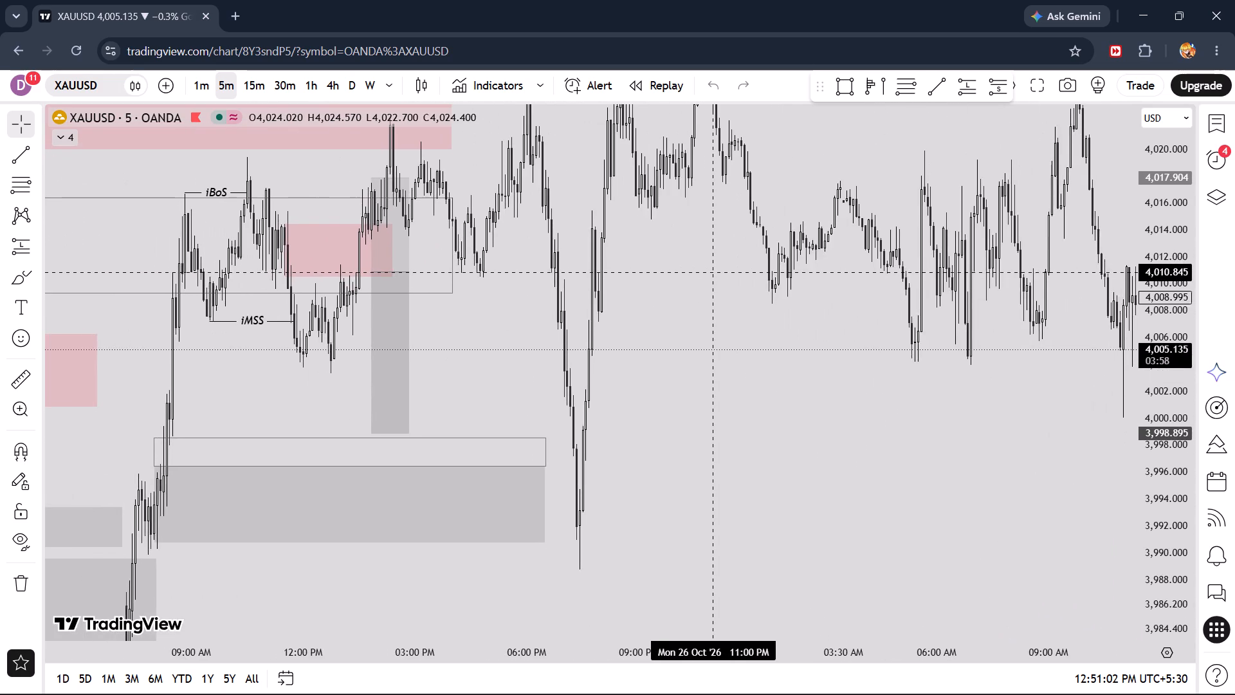
drag(715, 272, 400, 367)
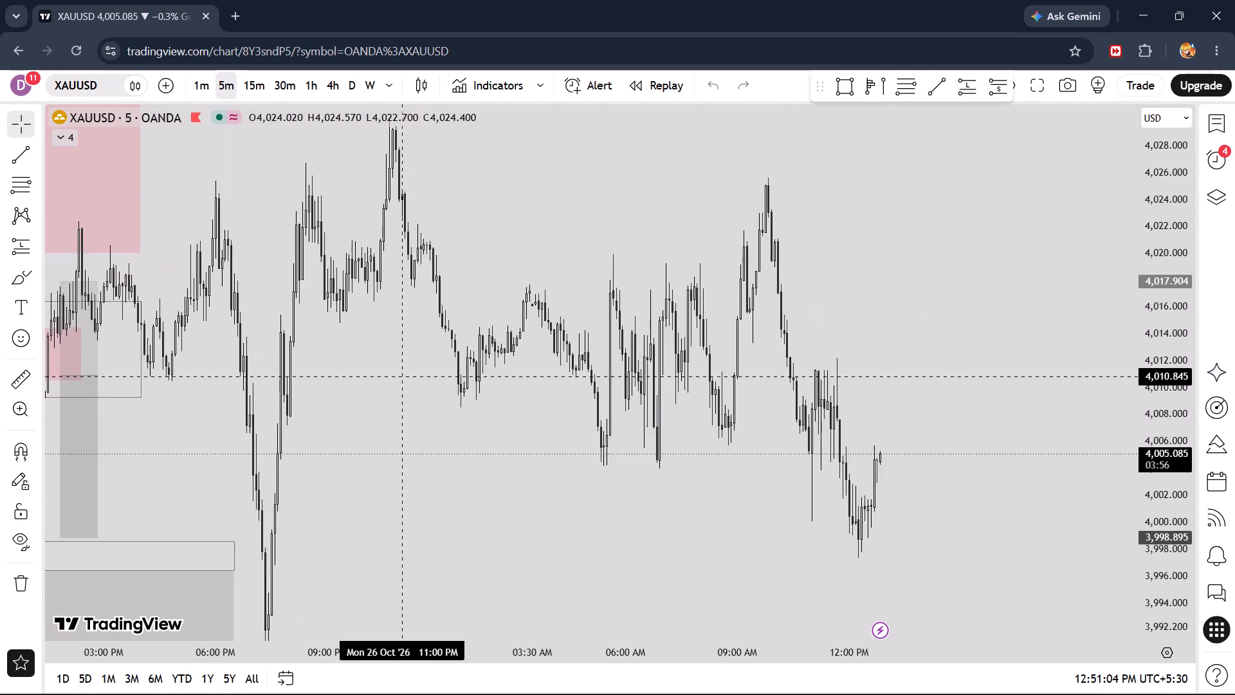
drag(400, 367, 376, 263)
right_click(376, 263)
click(474, 606)
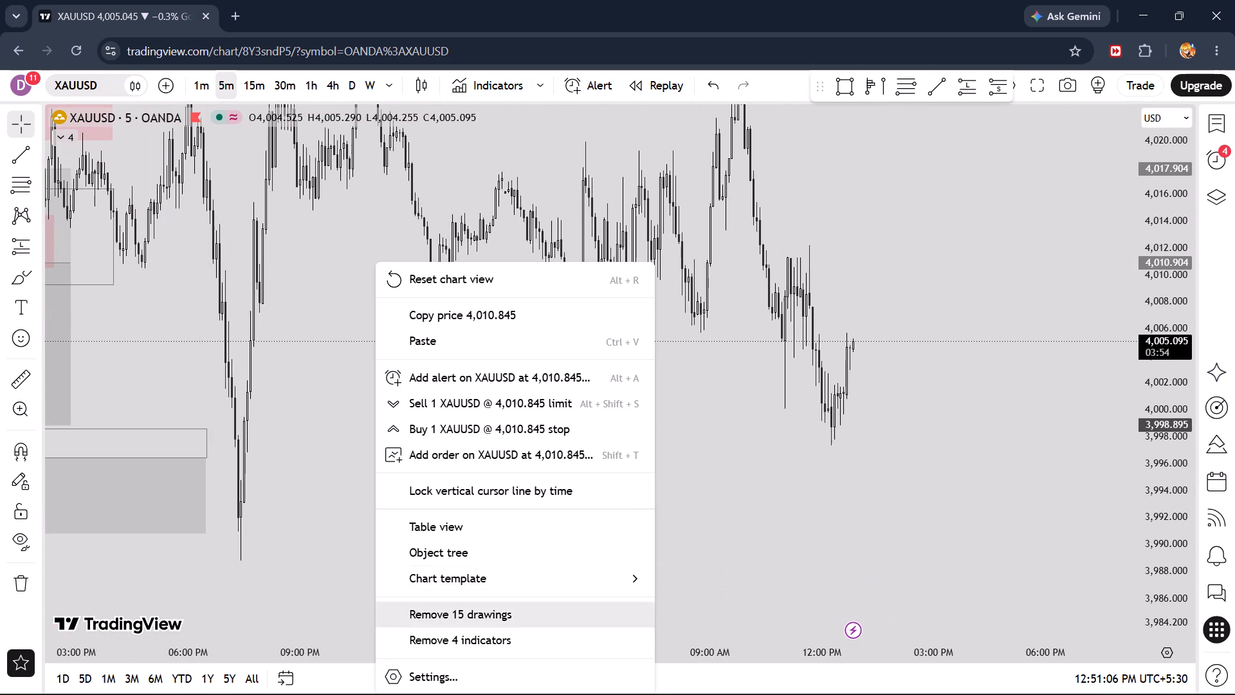
Switch the XAUUSD chart to the daily timeframe and examine the October candles at a readable scale.
click(352, 75)
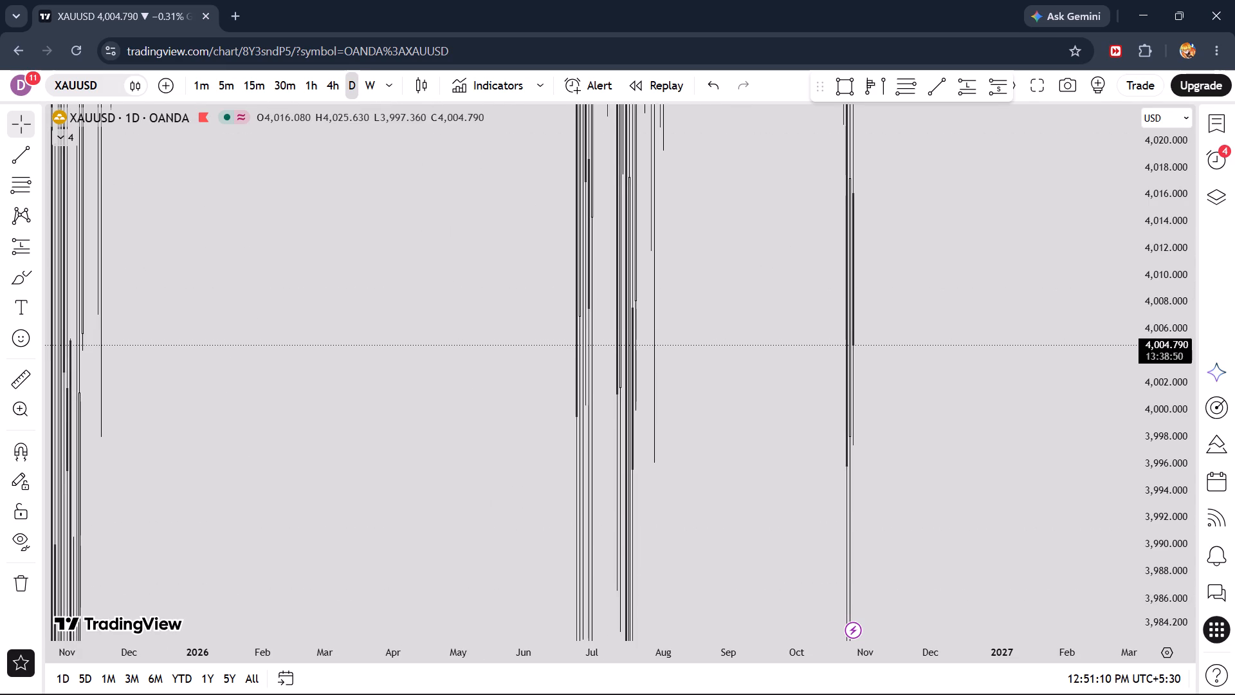
drag(1173, 163, 1151, 508)
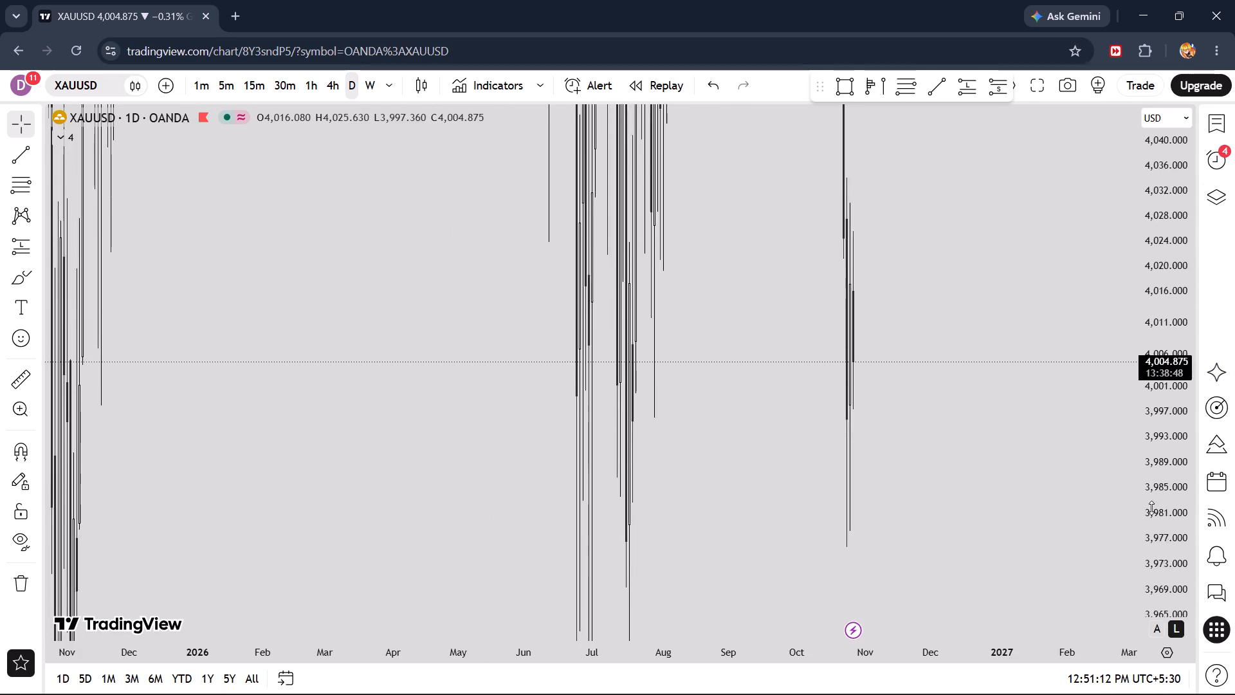
drag(1151, 508, 1152, 538)
drag(1164, 231, 1172, 438)
scroll(825, 437, up, 8)
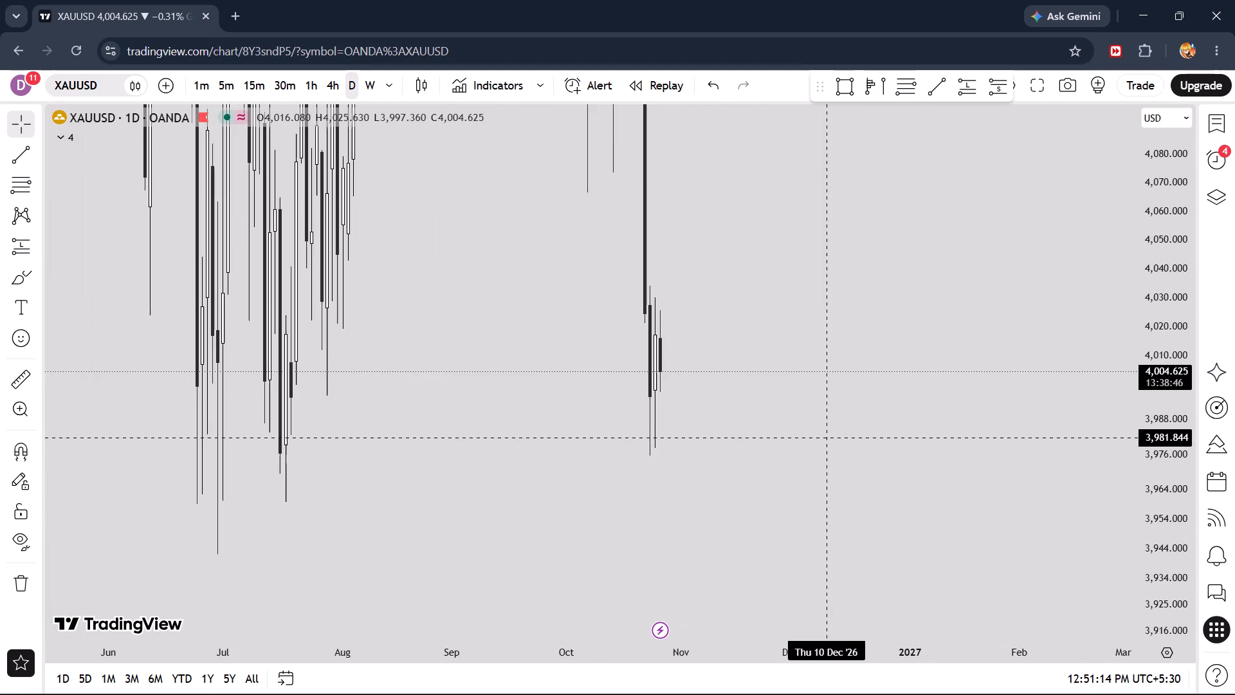
scroll(825, 437, up, 5)
drag(665, 357, 801, 378)
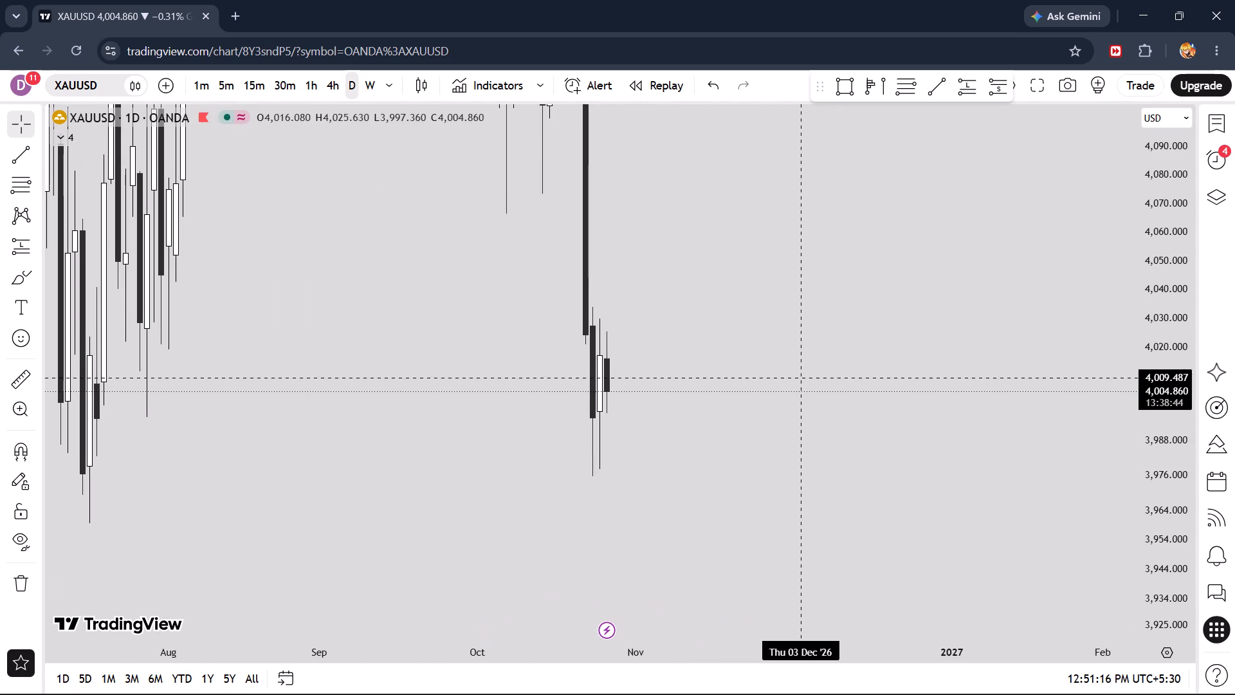
drag(1171, 205, 1181, 481)
drag(722, 355, 922, 377)
scroll(922, 377, up, 9)
drag(682, 348, 747, 346)
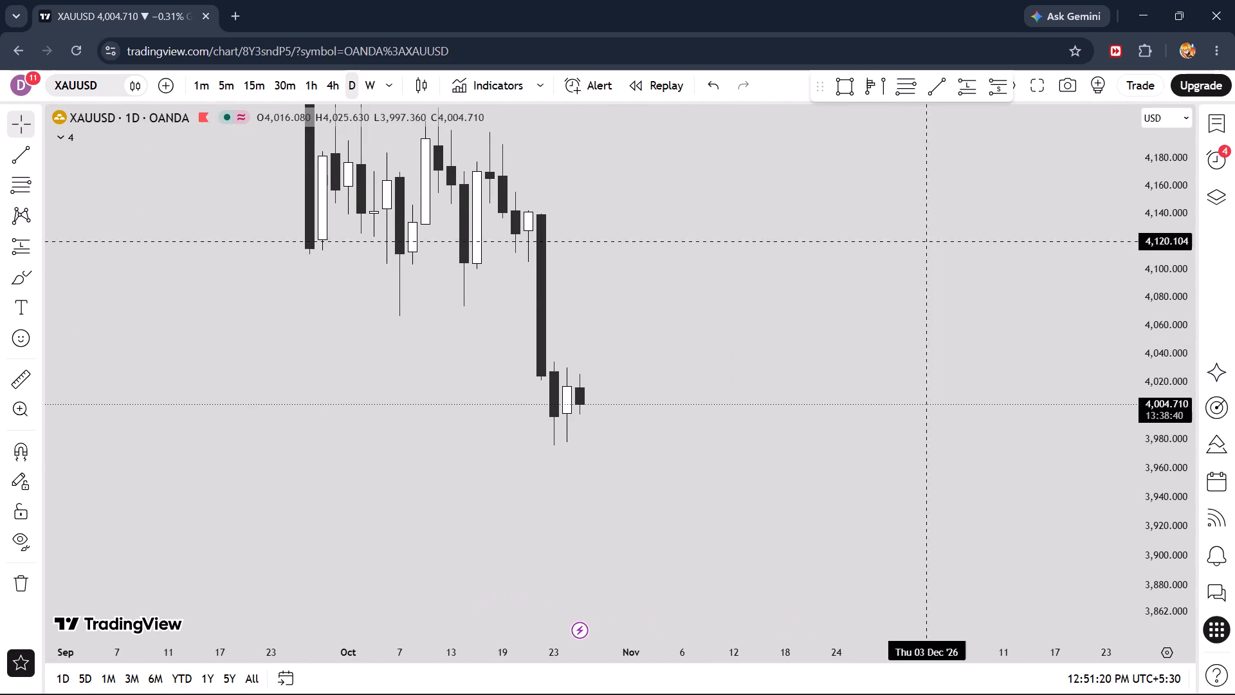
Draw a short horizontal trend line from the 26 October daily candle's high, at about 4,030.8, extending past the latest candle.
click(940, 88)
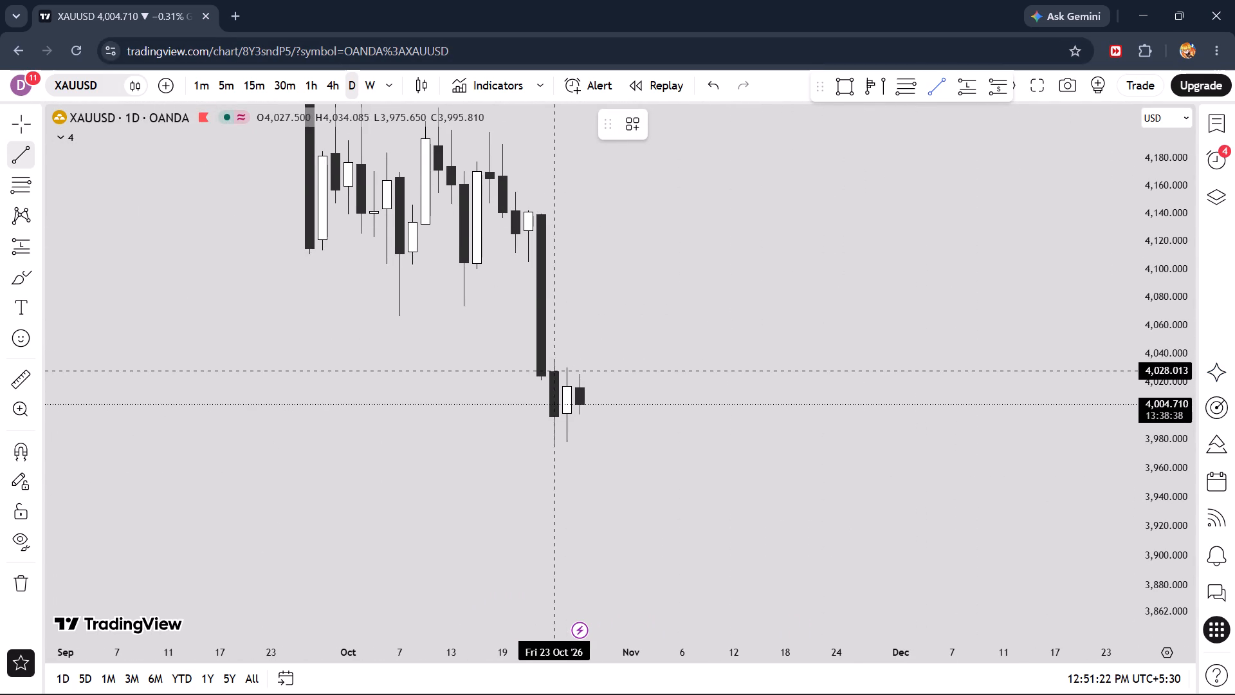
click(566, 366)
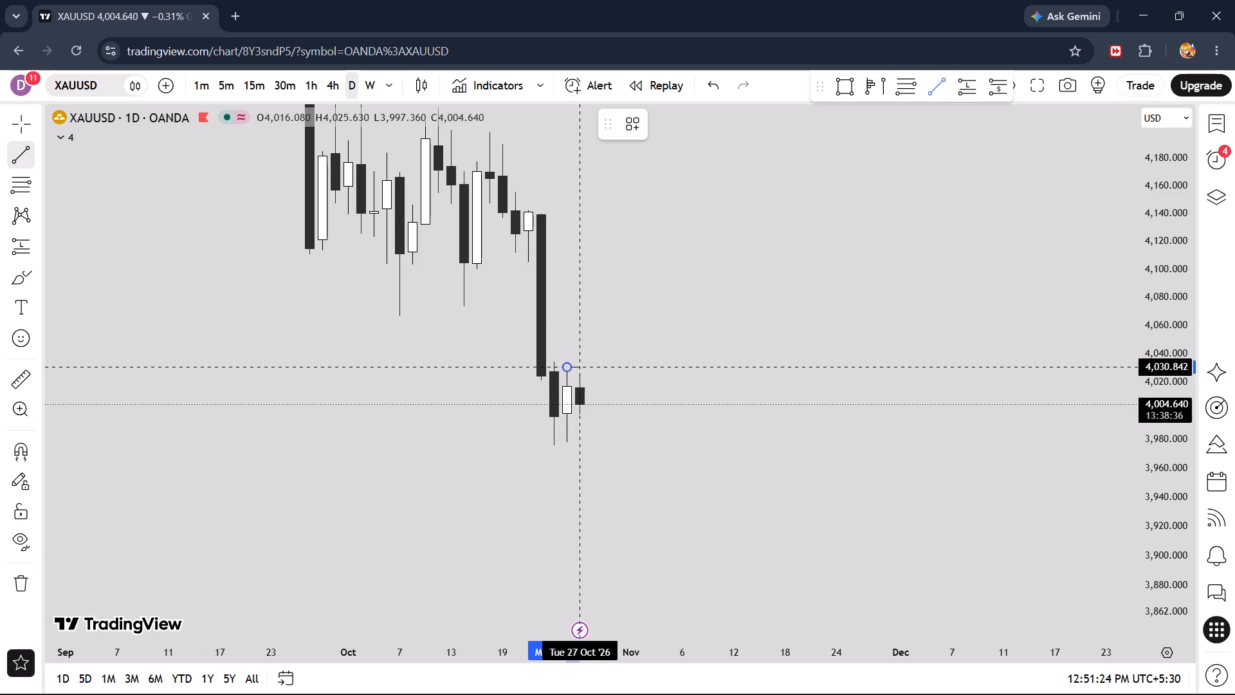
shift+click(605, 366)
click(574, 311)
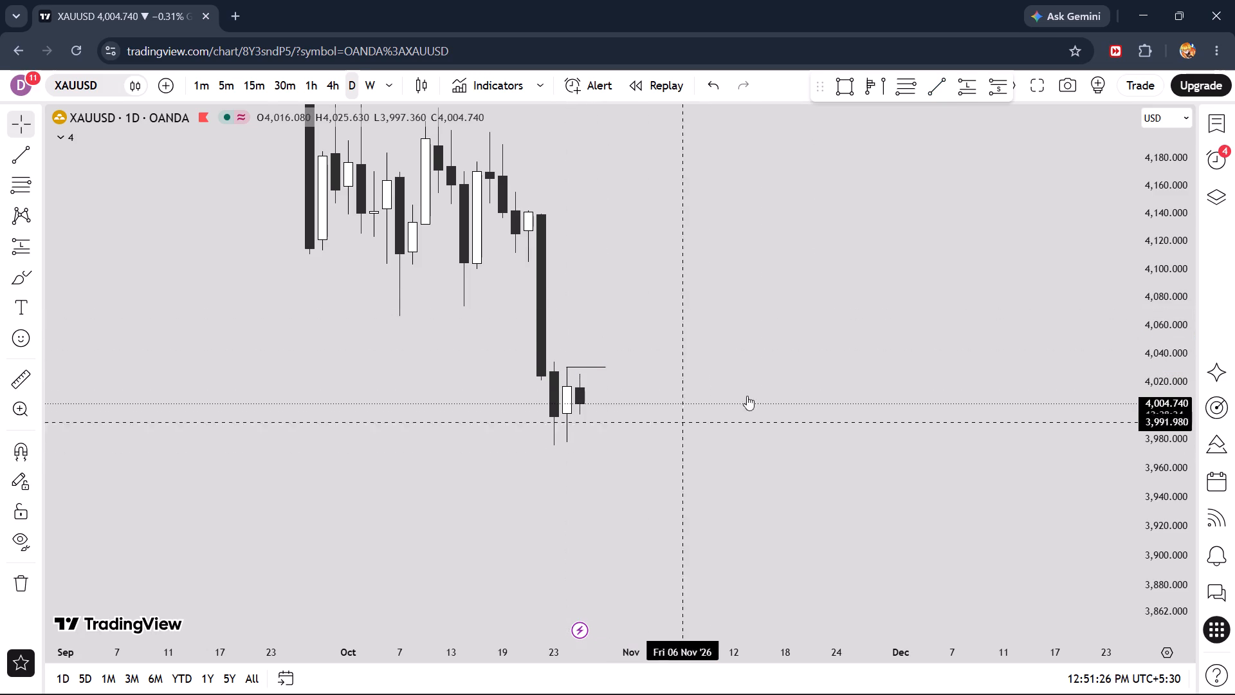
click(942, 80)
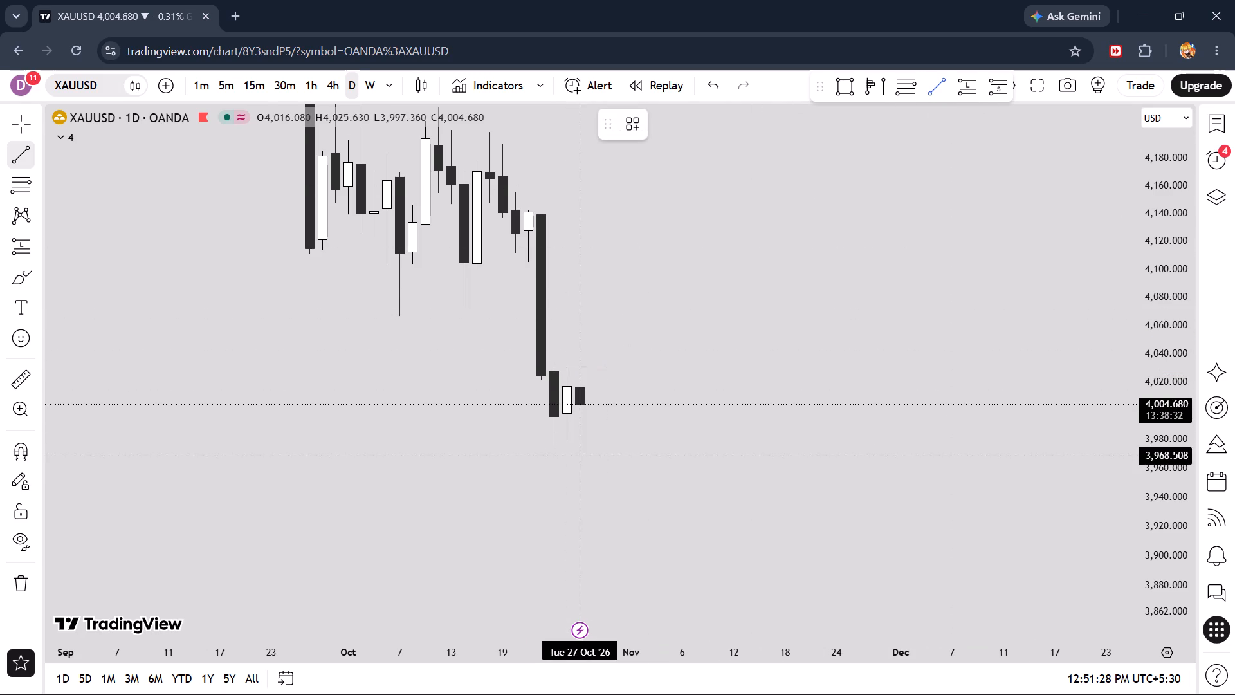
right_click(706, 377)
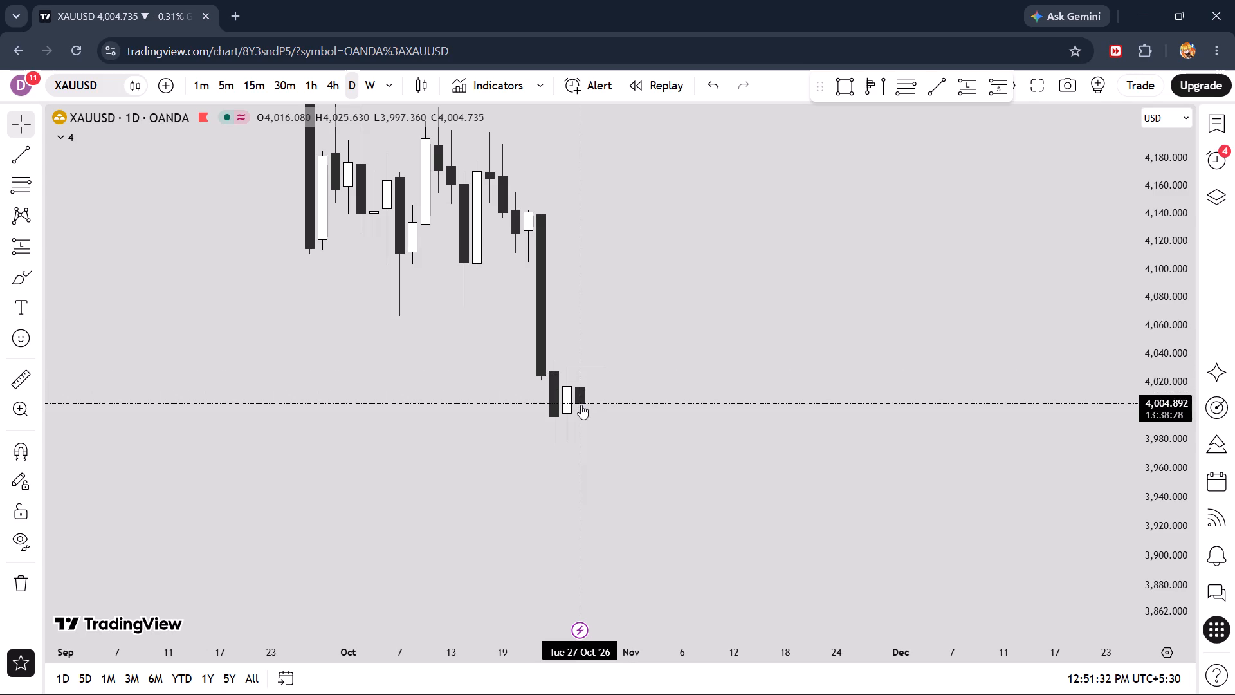
Open Forex Factory in a new tab and expand its economic calendar to check the upcoming USD events.
click(230, 11)
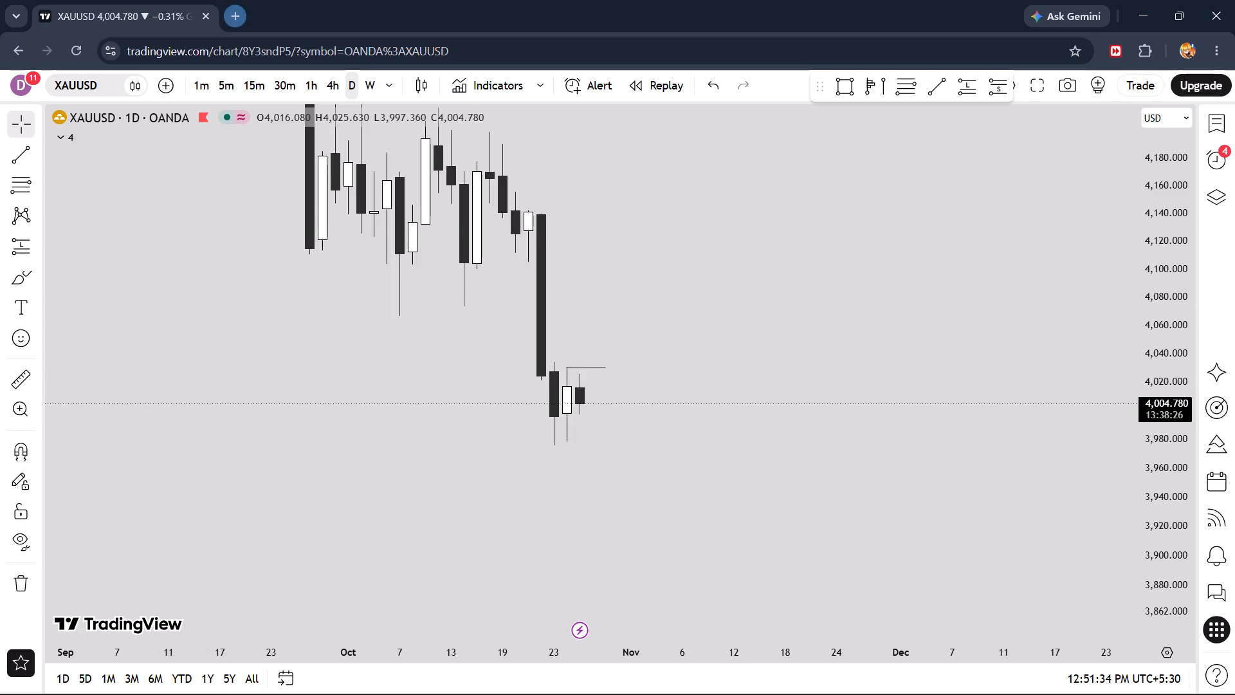
click(690, 467)
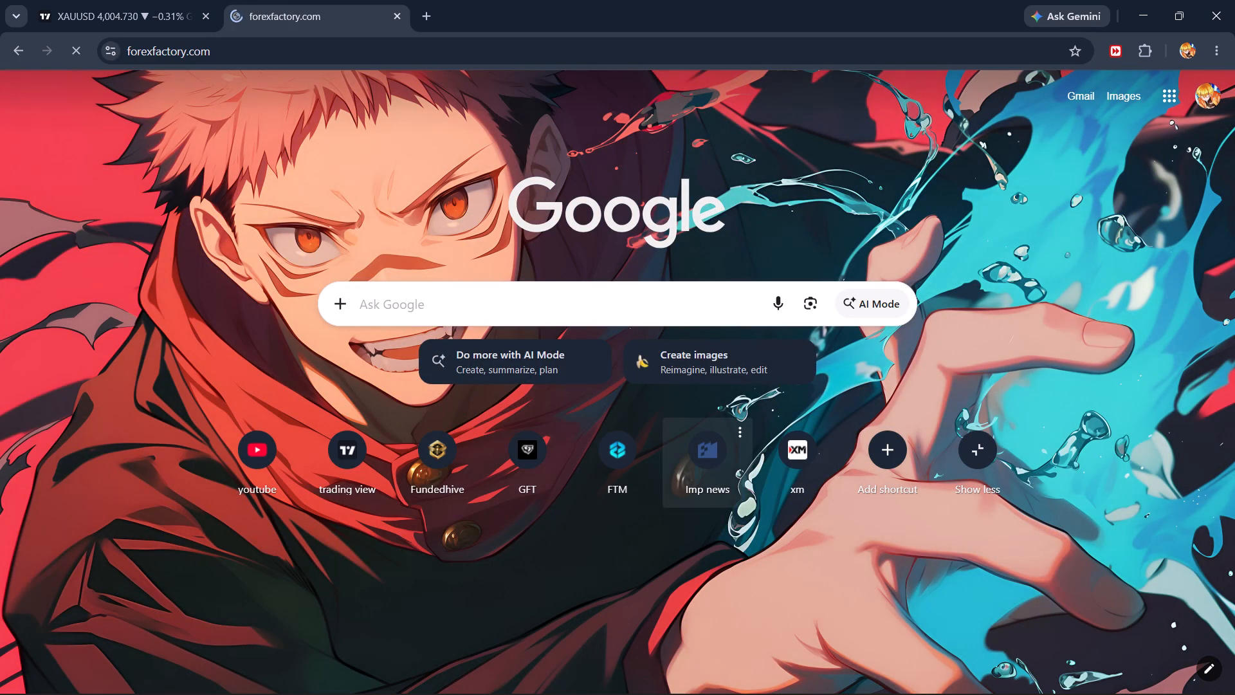
scroll(690, 467, down, 2)
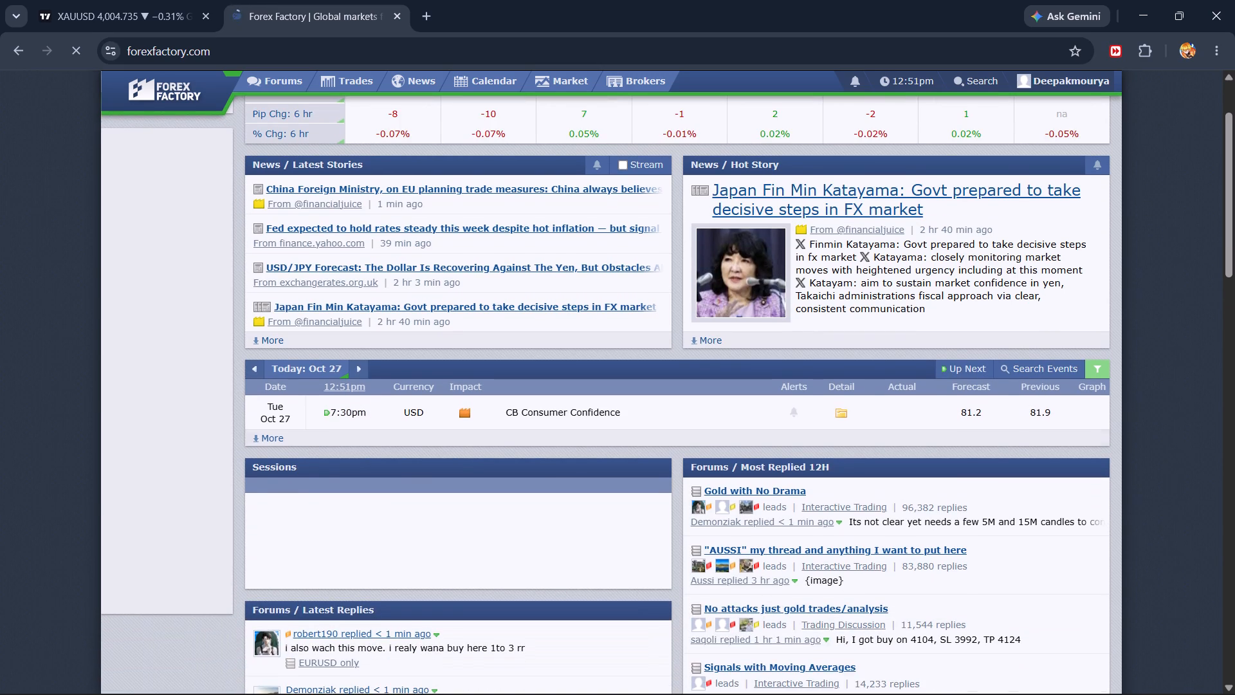
click(481, 439)
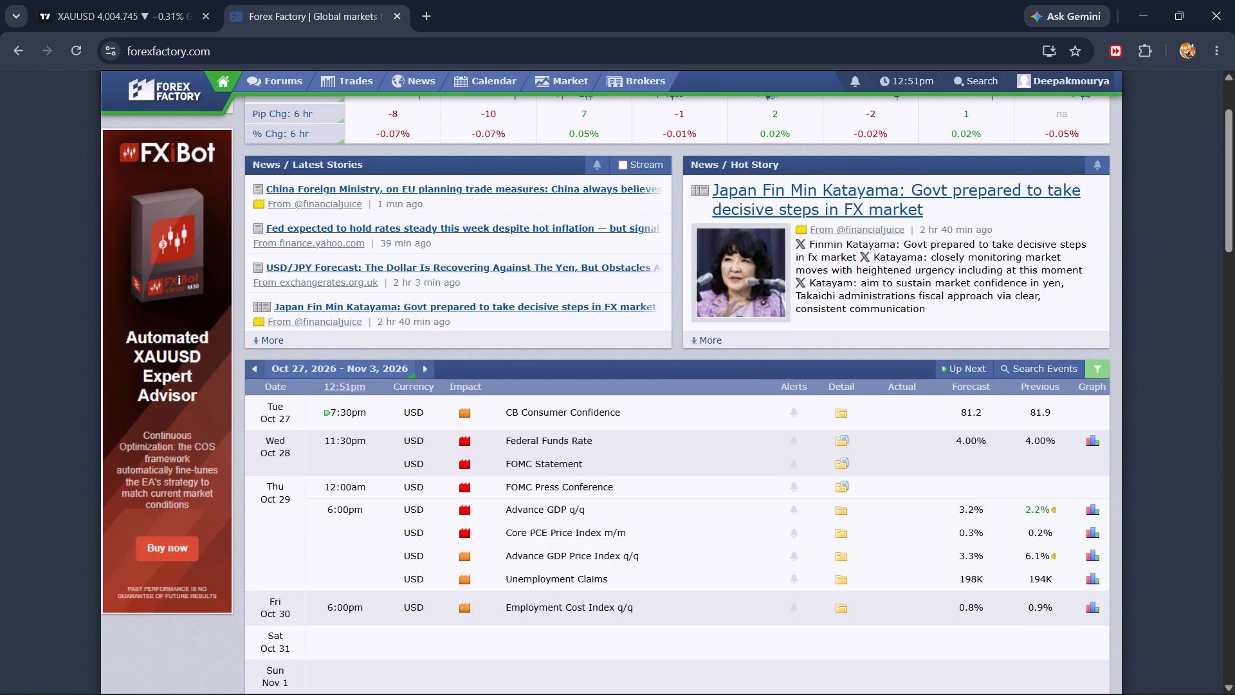
Return to the XAUUSD chart and switch it to the 4-hour timeframe.
click(96, 18)
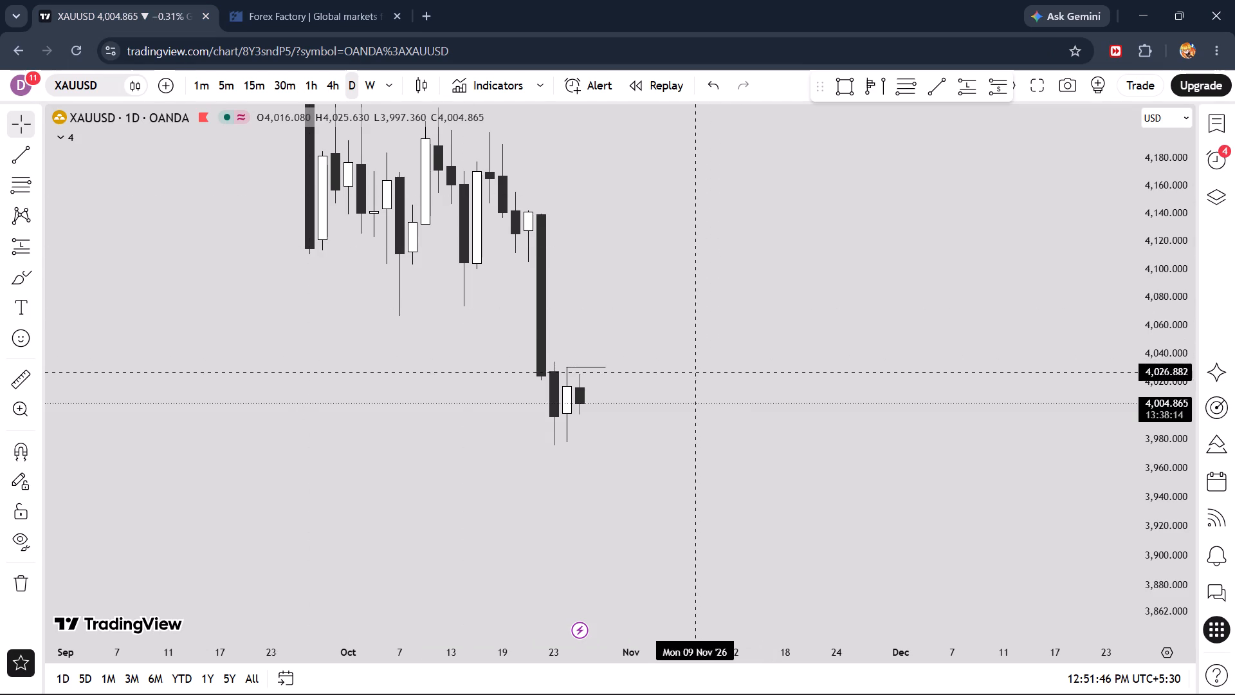
drag(685, 375, 747, 376)
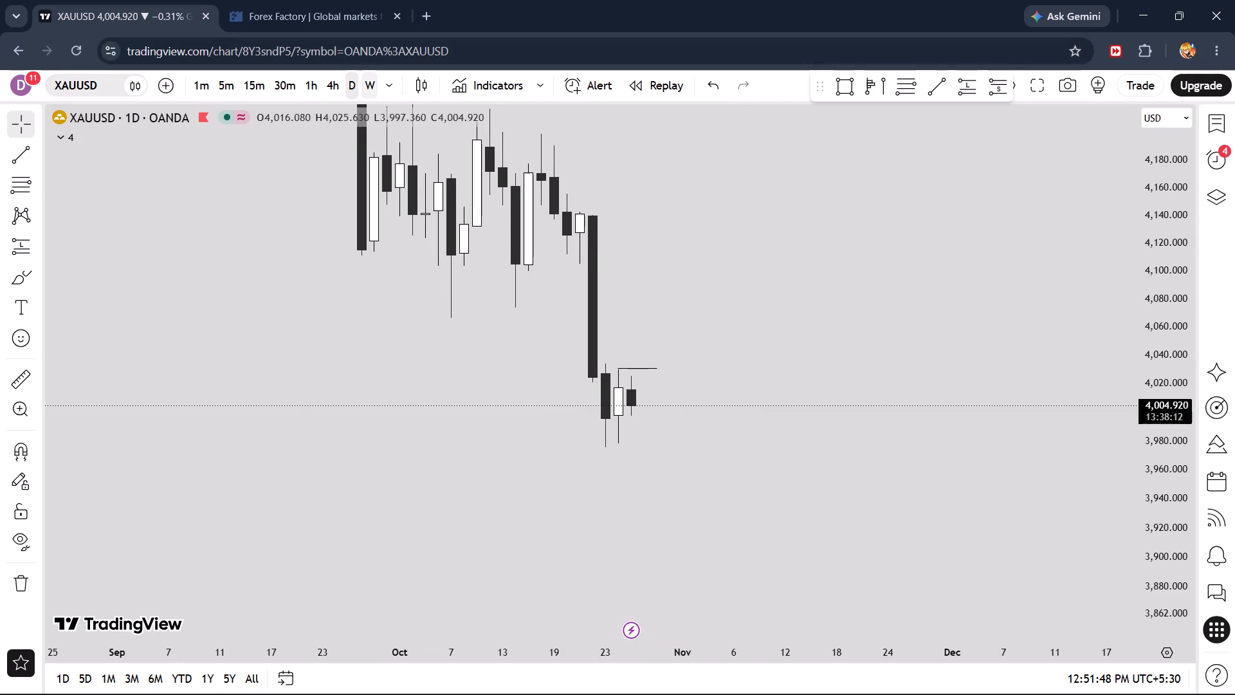
click(374, 76)
click(356, 76)
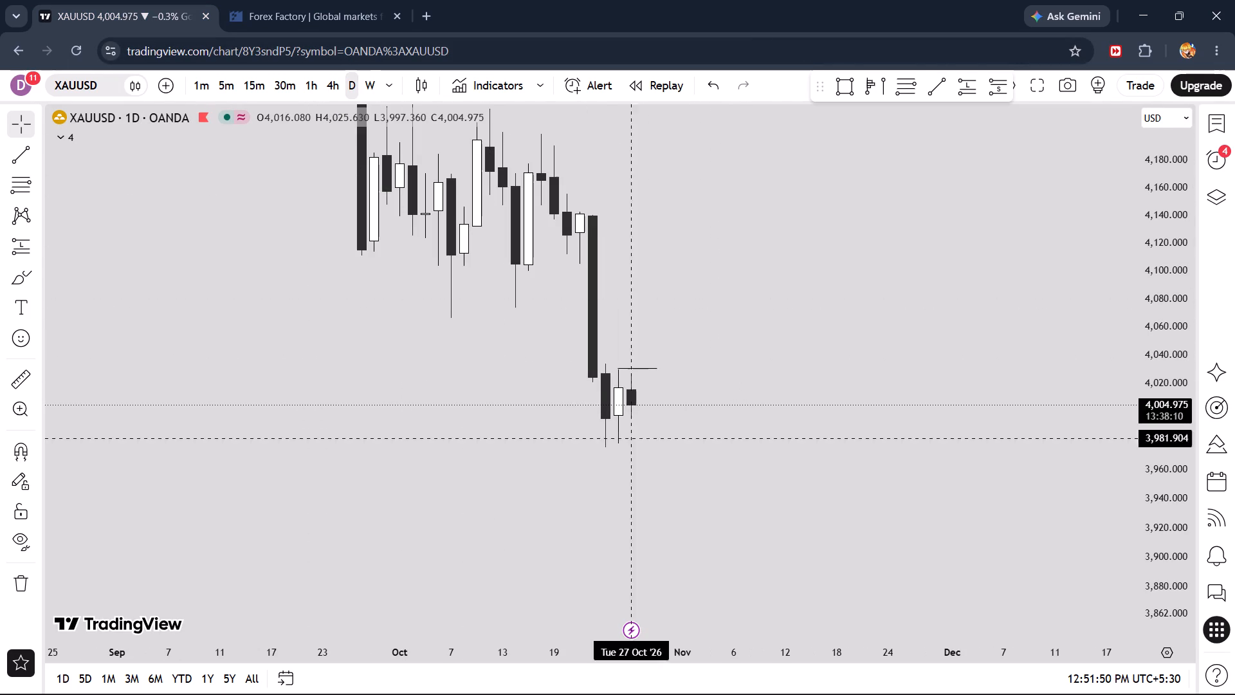
scroll(634, 405, up, 2)
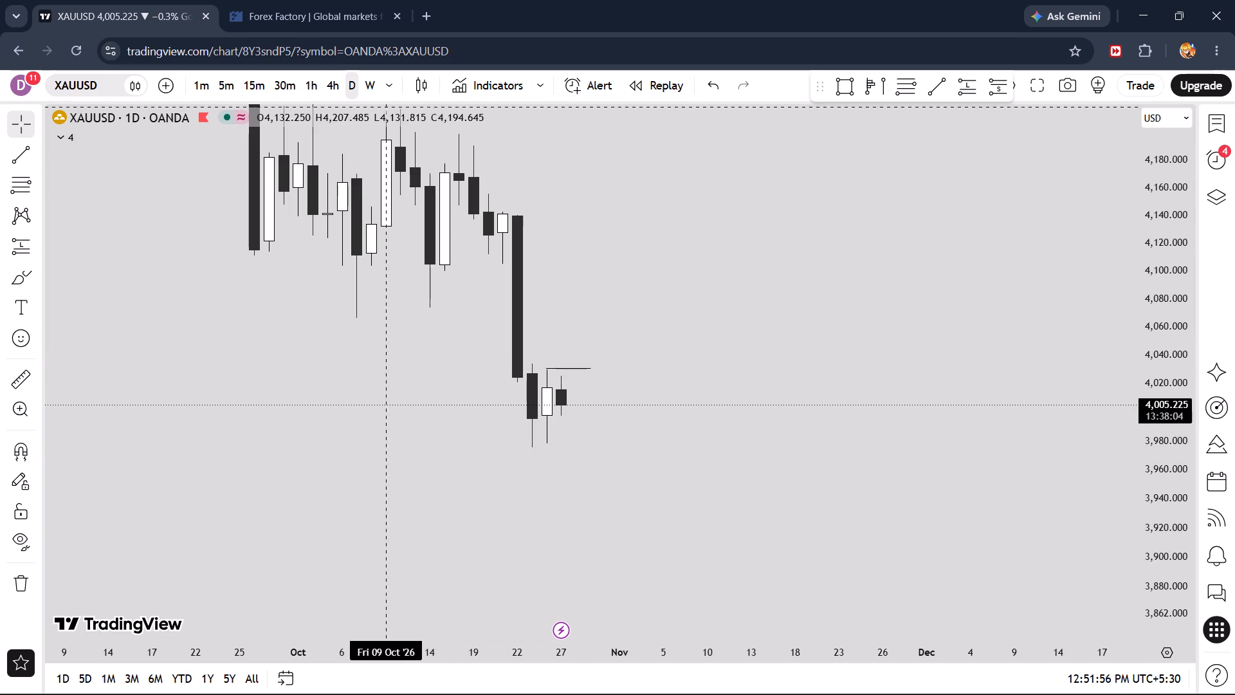
click(339, 88)
scroll(437, 427, down, 8)
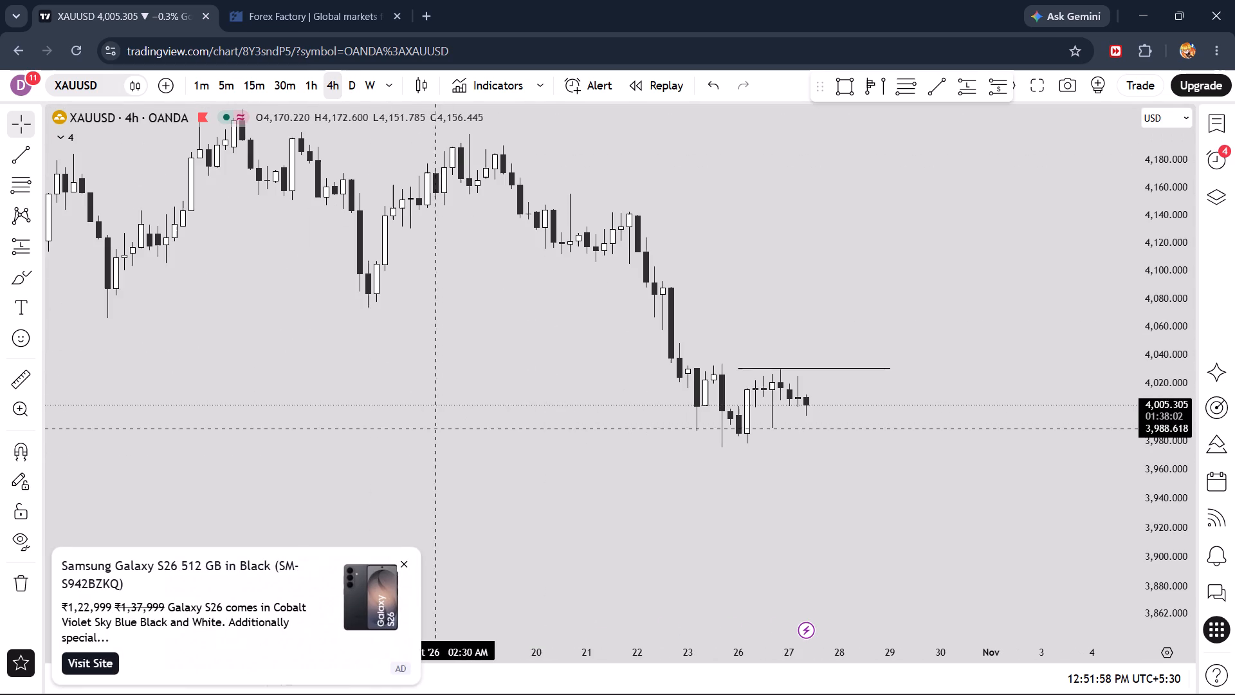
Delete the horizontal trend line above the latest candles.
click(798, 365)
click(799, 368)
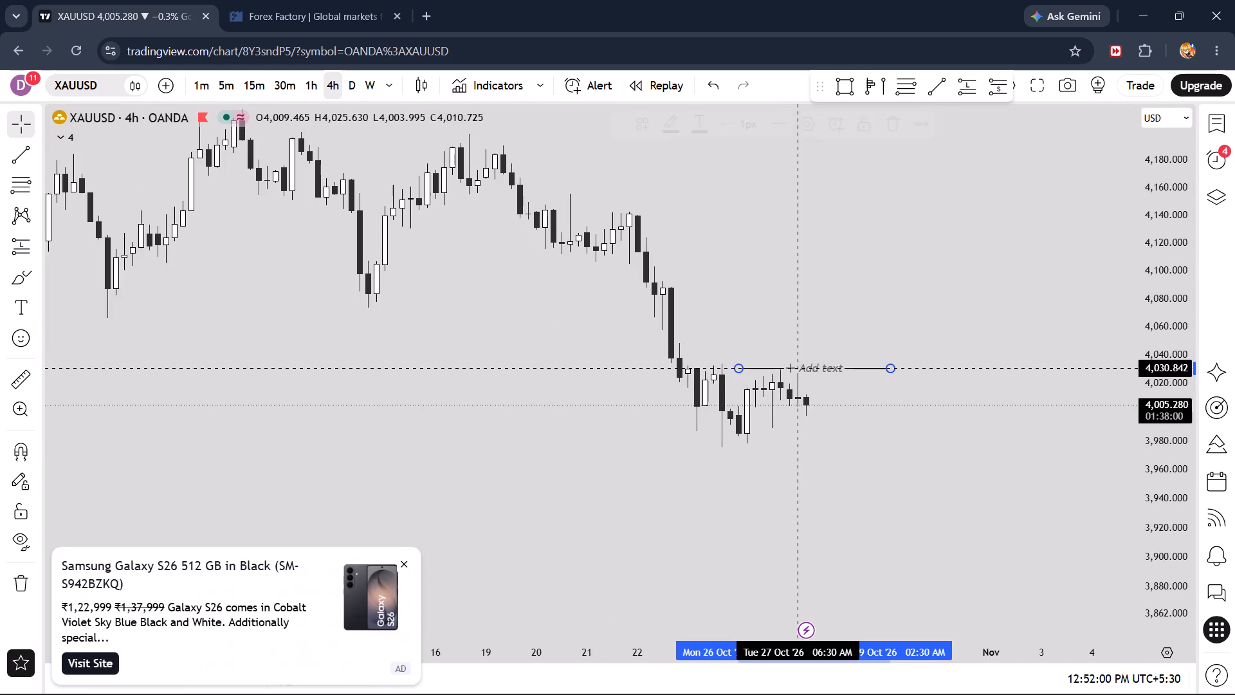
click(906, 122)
Draw a horizontal trend line from the 23 October 06:30 AM candle's low, about 3,986.9, to the 06:30 PM candle with the LIQUIDITY template.
drag(939, 335, 836, 324)
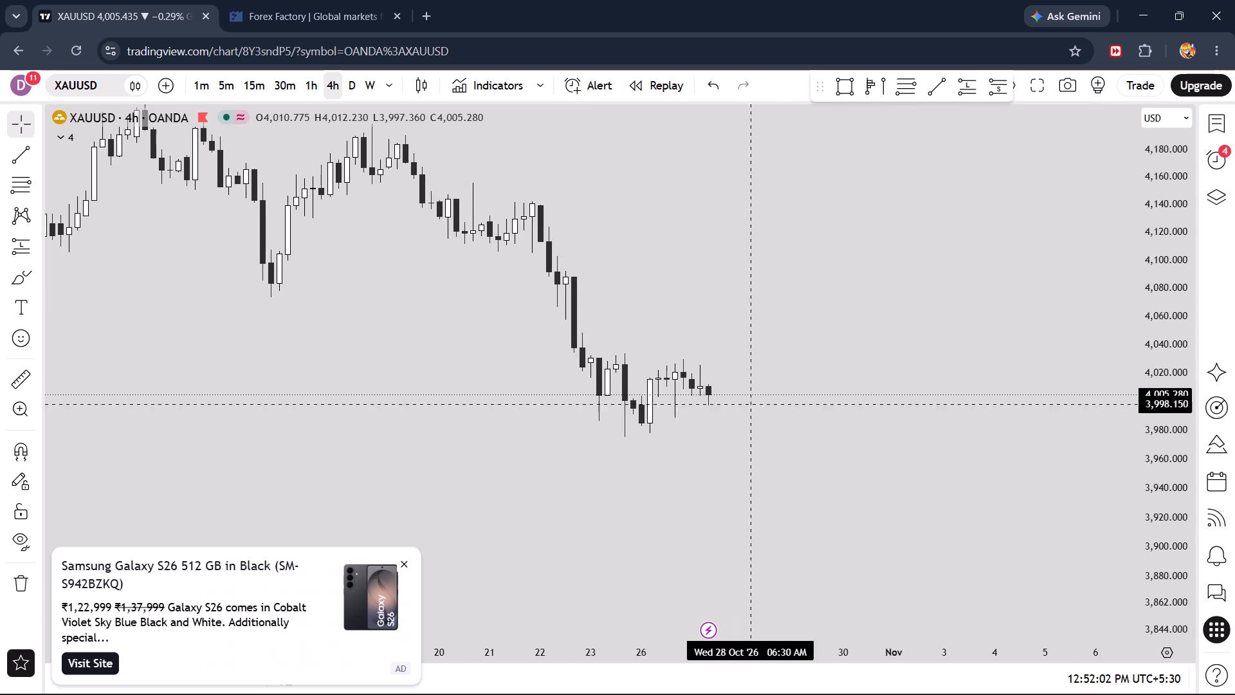
click(407, 561)
drag(1180, 577, 1155, 296)
scroll(765, 446, up, 6)
drag(636, 456, 827, 458)
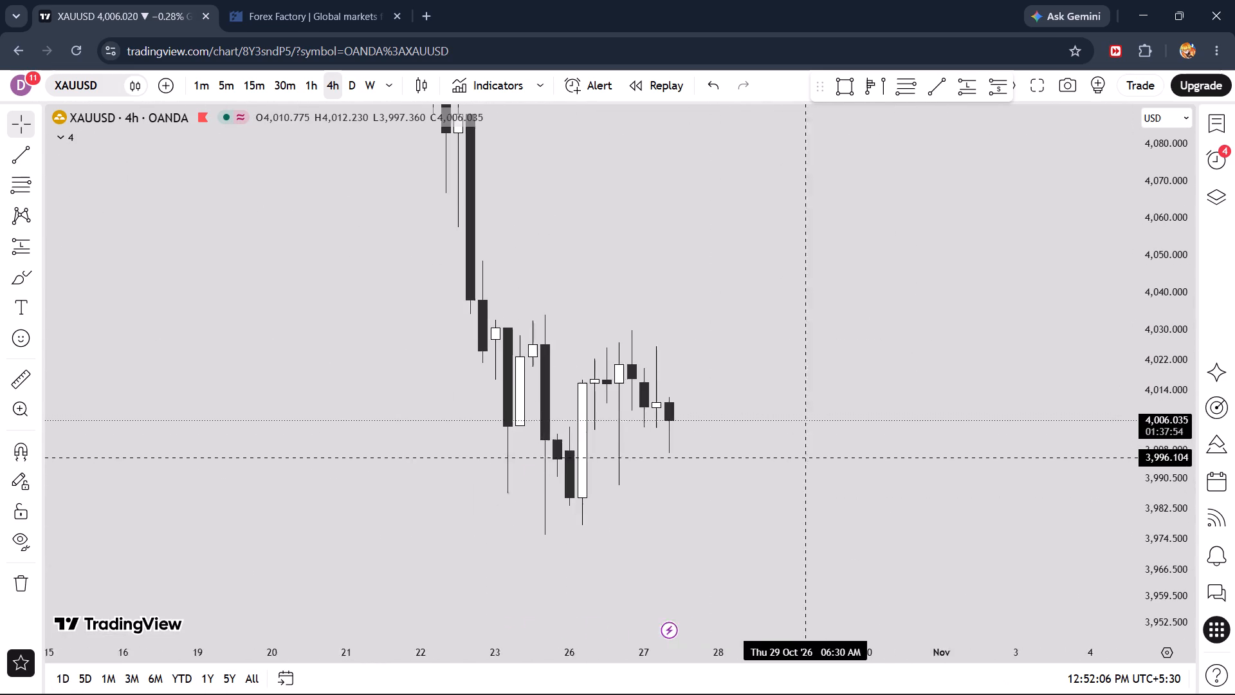
drag(827, 458, 828, 458)
scroll(985, 250, up, 3)
click(931, 96)
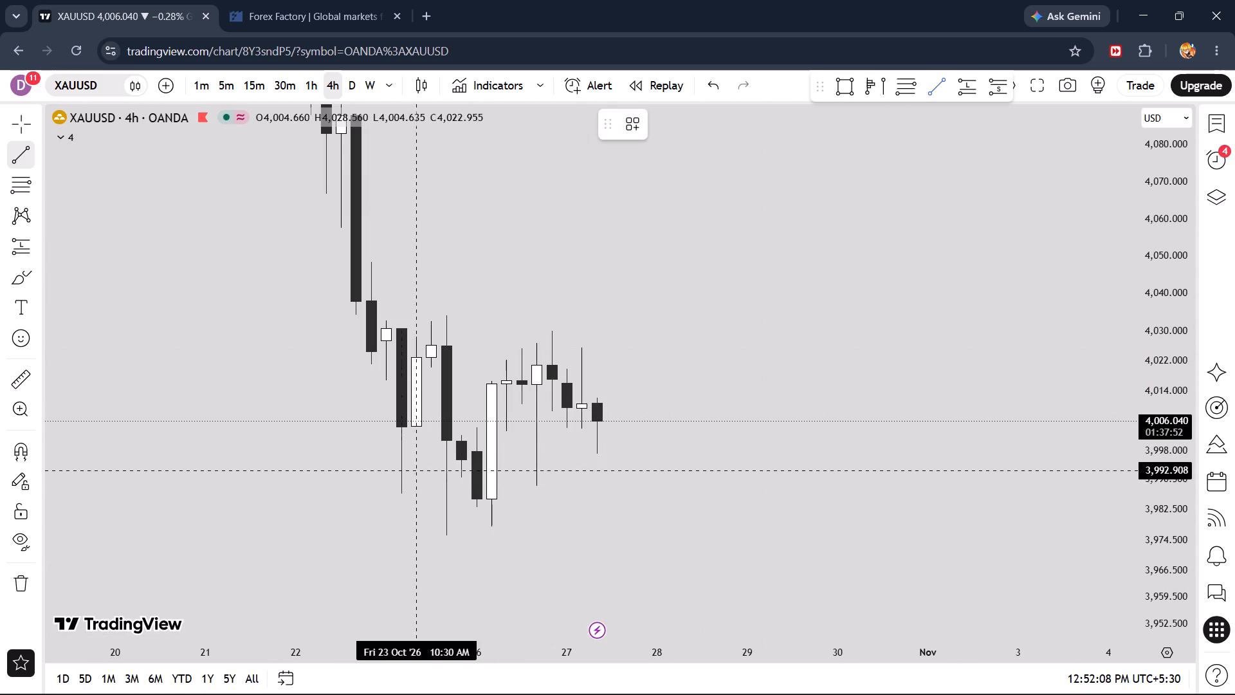
shift+click(399, 493)
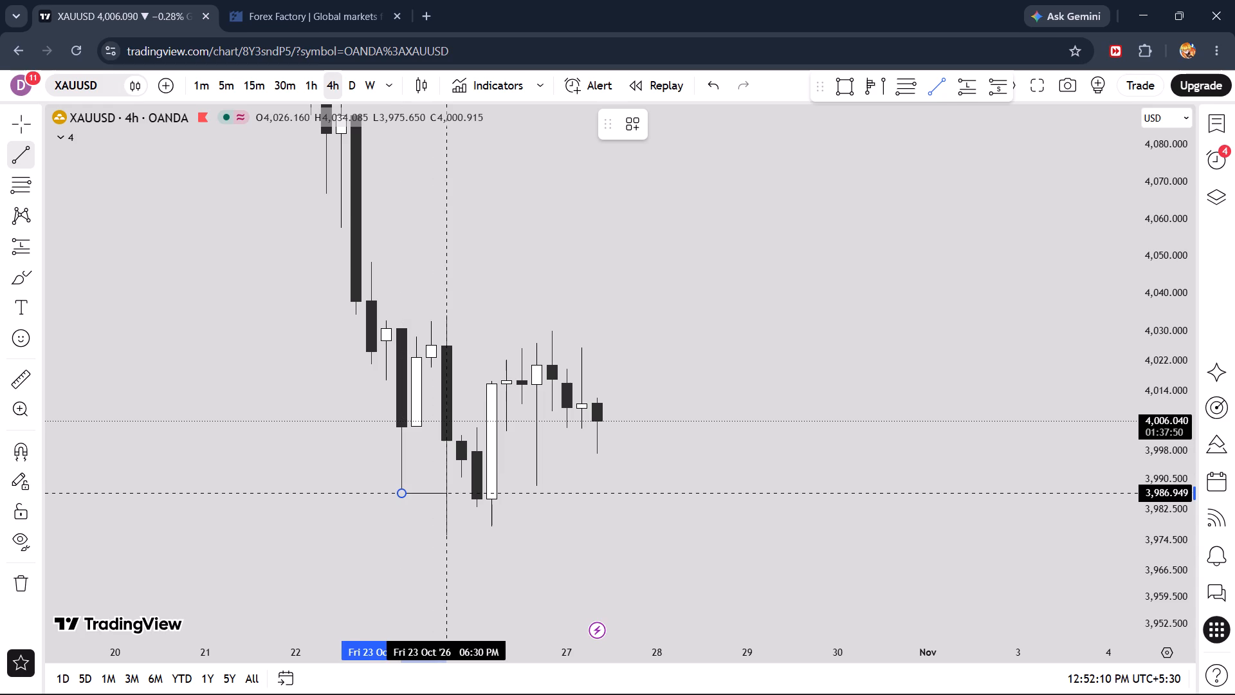
shift+click(447, 491)
click(638, 125)
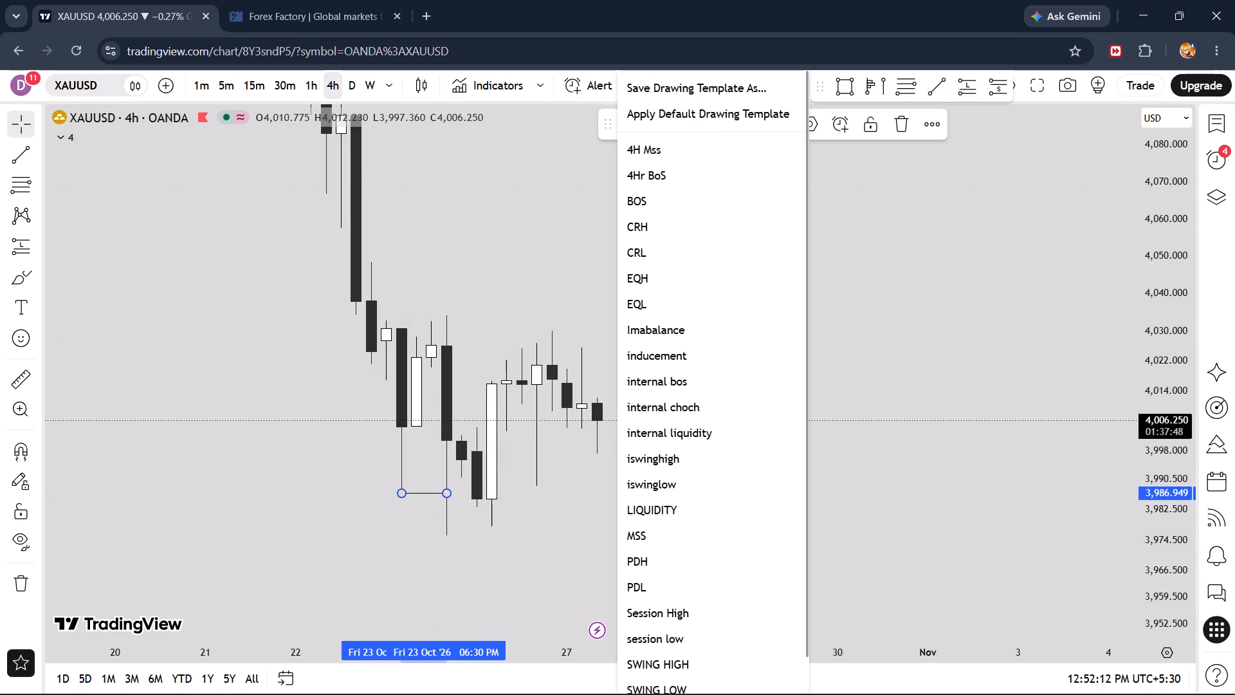
click(683, 512)
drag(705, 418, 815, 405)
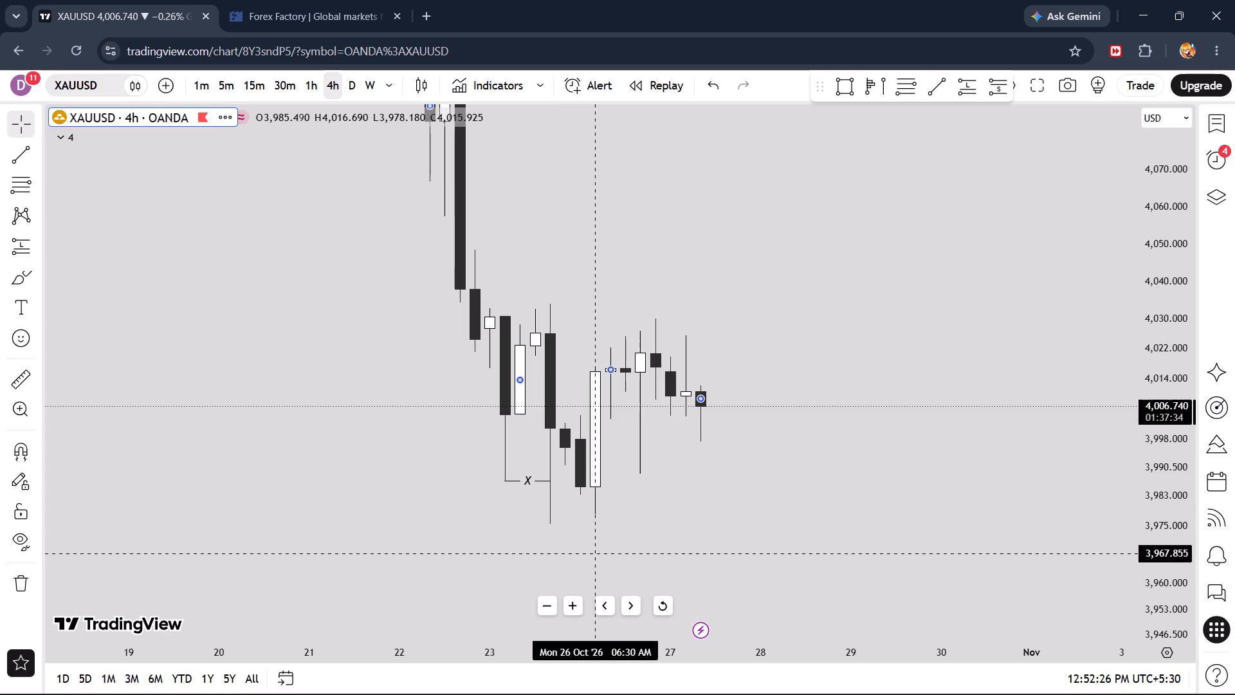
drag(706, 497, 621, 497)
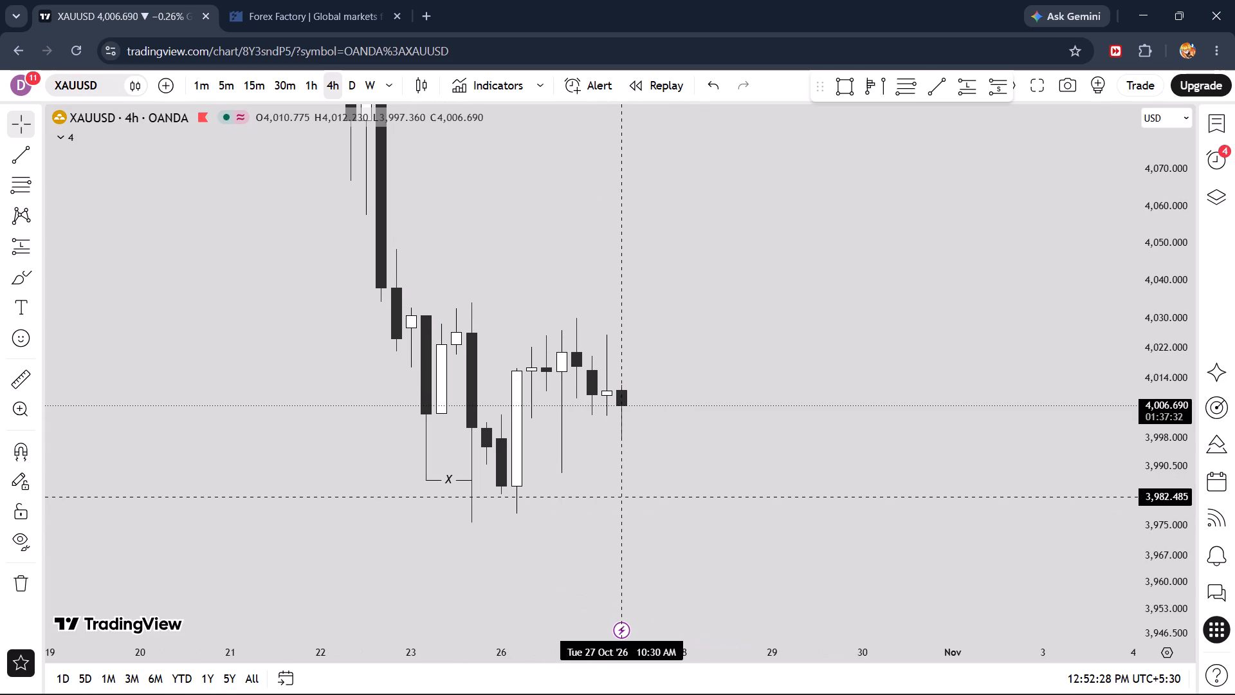
Draw a horizontal trend line from the 23 October 06:30 PM candle's high, about 4,034.7, to 27 October 10:30 PM with the SWING HIGH template.
click(947, 91)
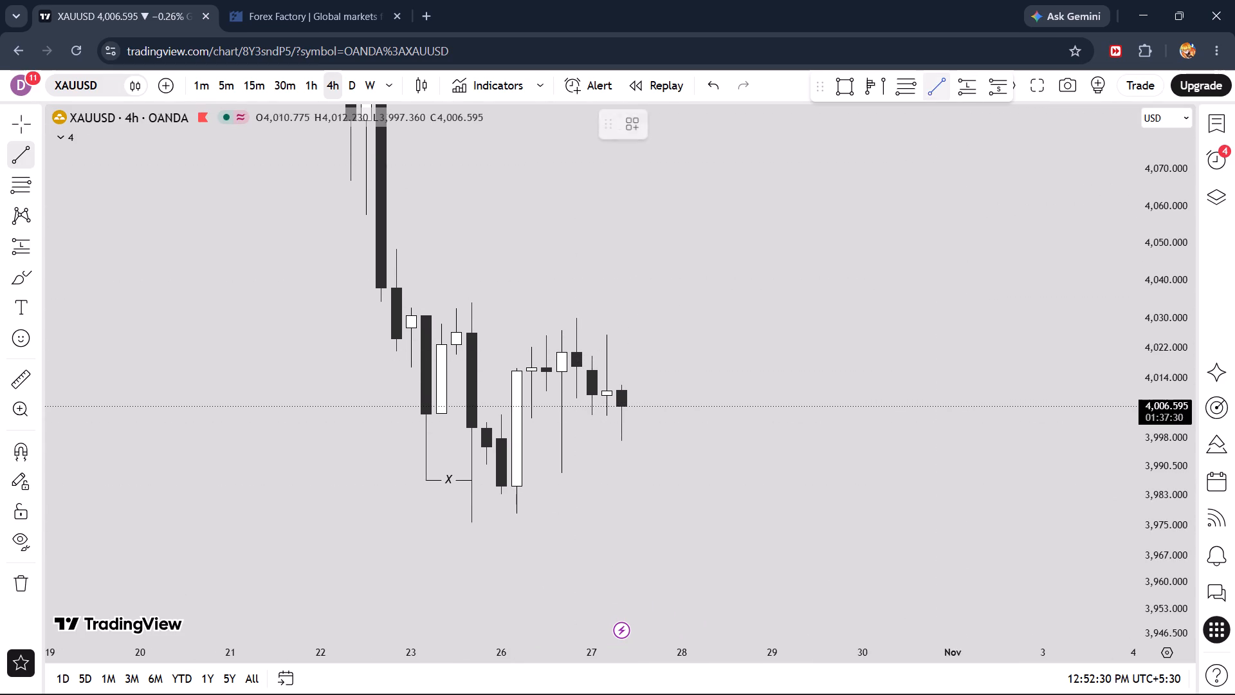
shift+click(470, 301)
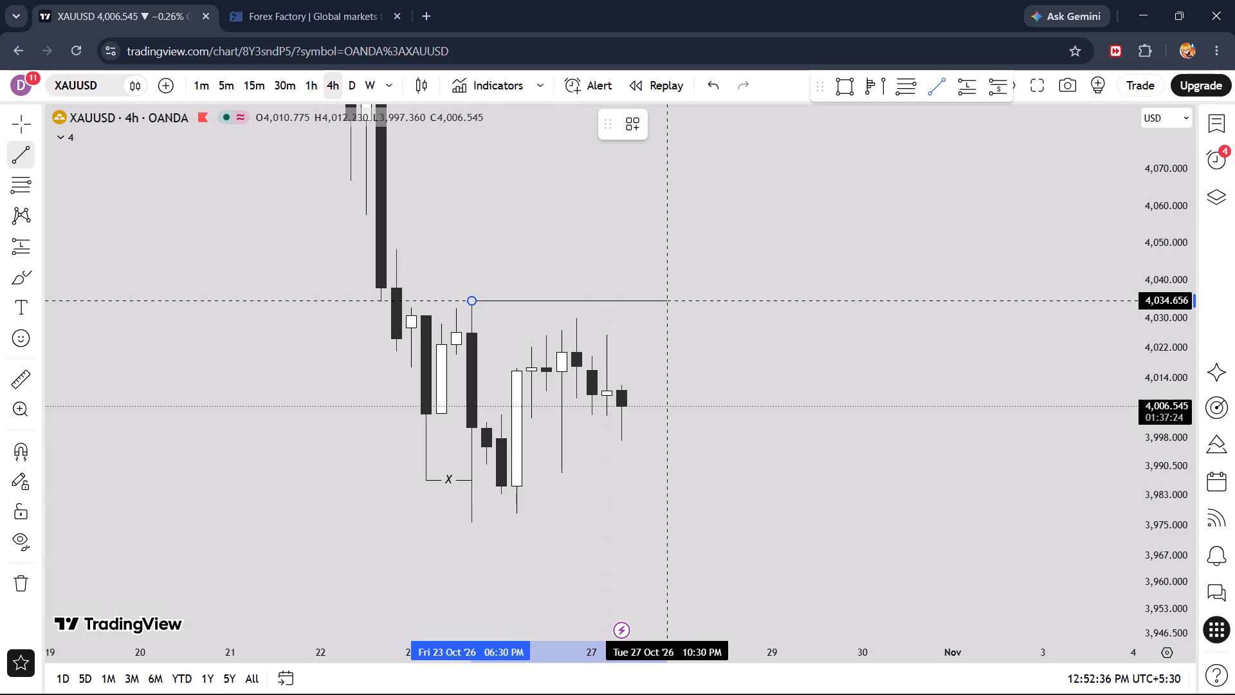
shift+click(670, 305)
click(630, 118)
scroll(670, 432, down, 2)
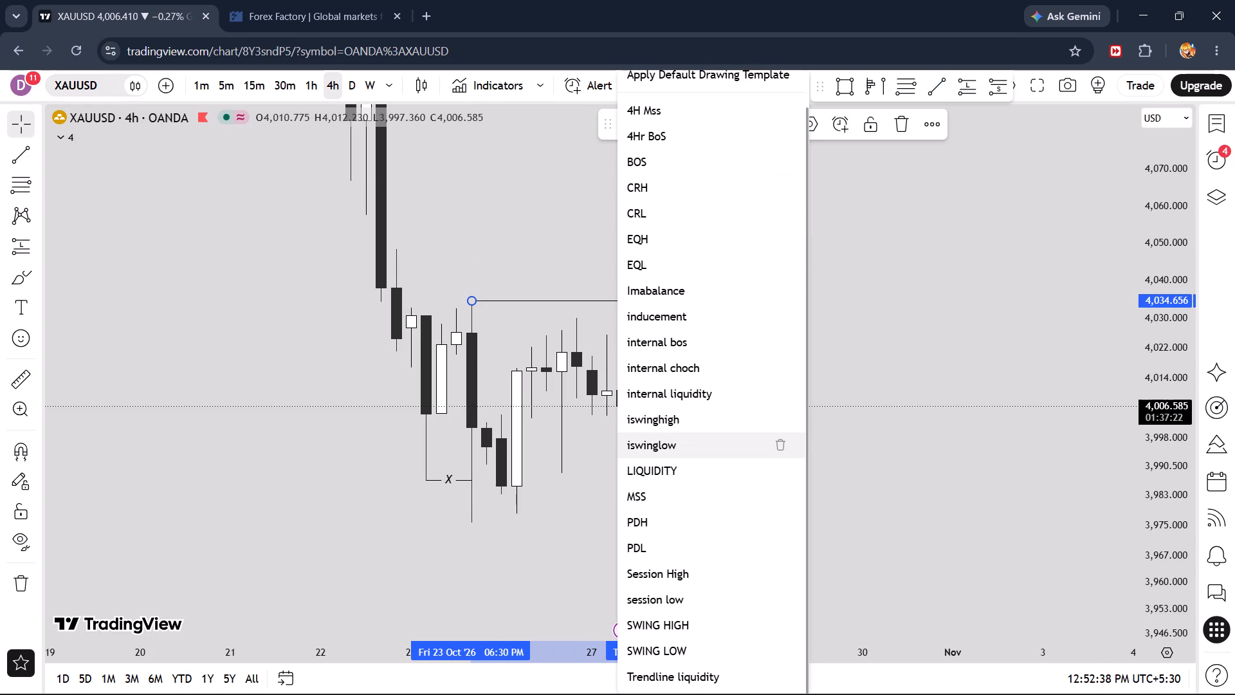
click(682, 638)
click(724, 443)
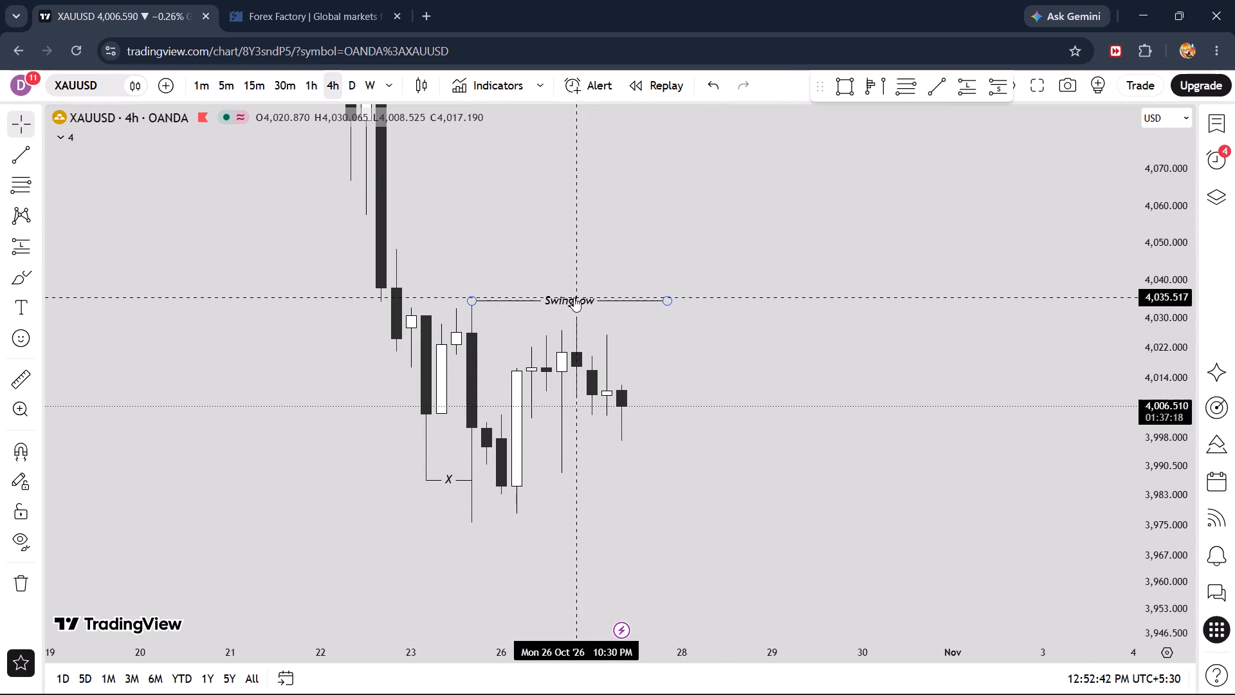
click(587, 301)
click(634, 133)
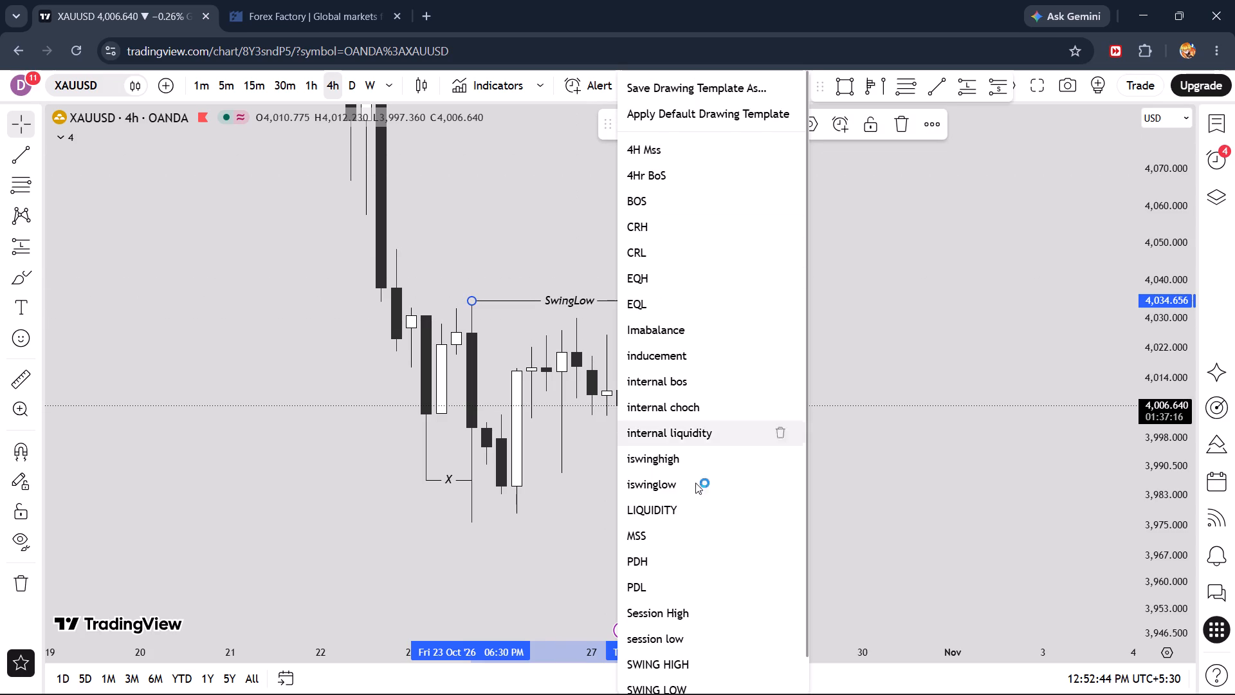
scroll(695, 486, down, 6)
click(649, 634)
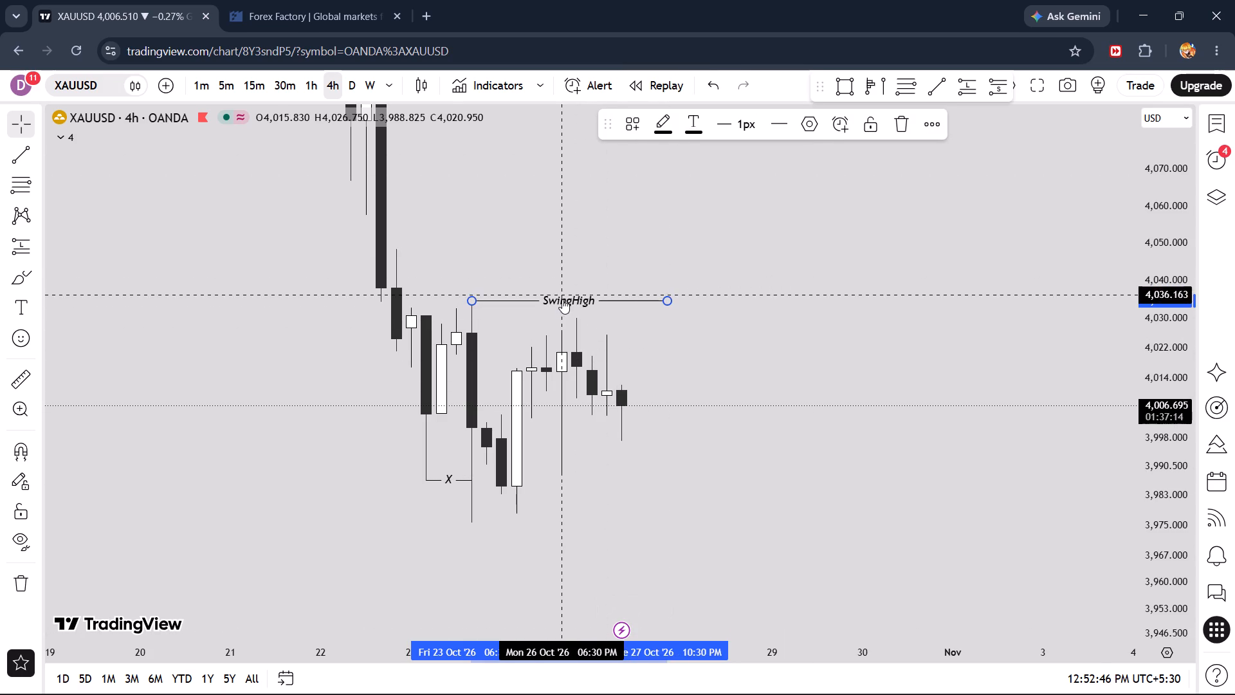
Duplicate the SwingHigh line down to the 23 October 06:30 PM candle's low, about 3,975.7, starting at that candle.
ctrl+drag(562, 301, 571, 531)
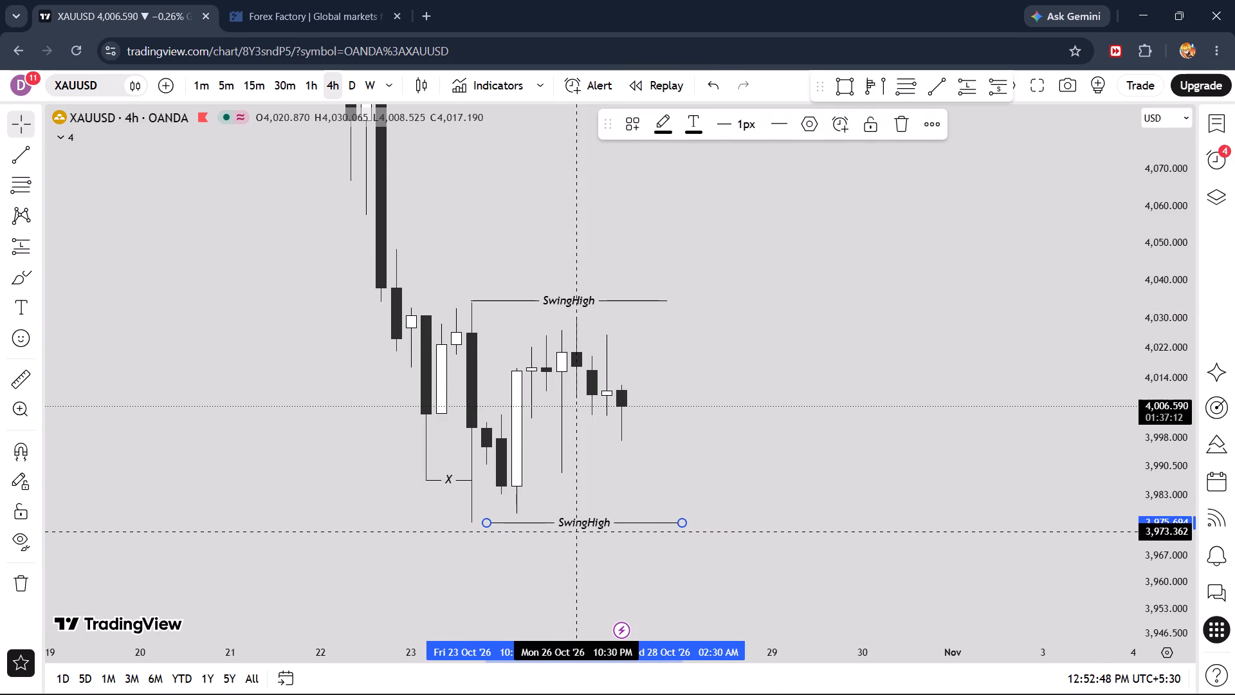
ctrl+drag(571, 531, 565, 531)
click(648, 449)
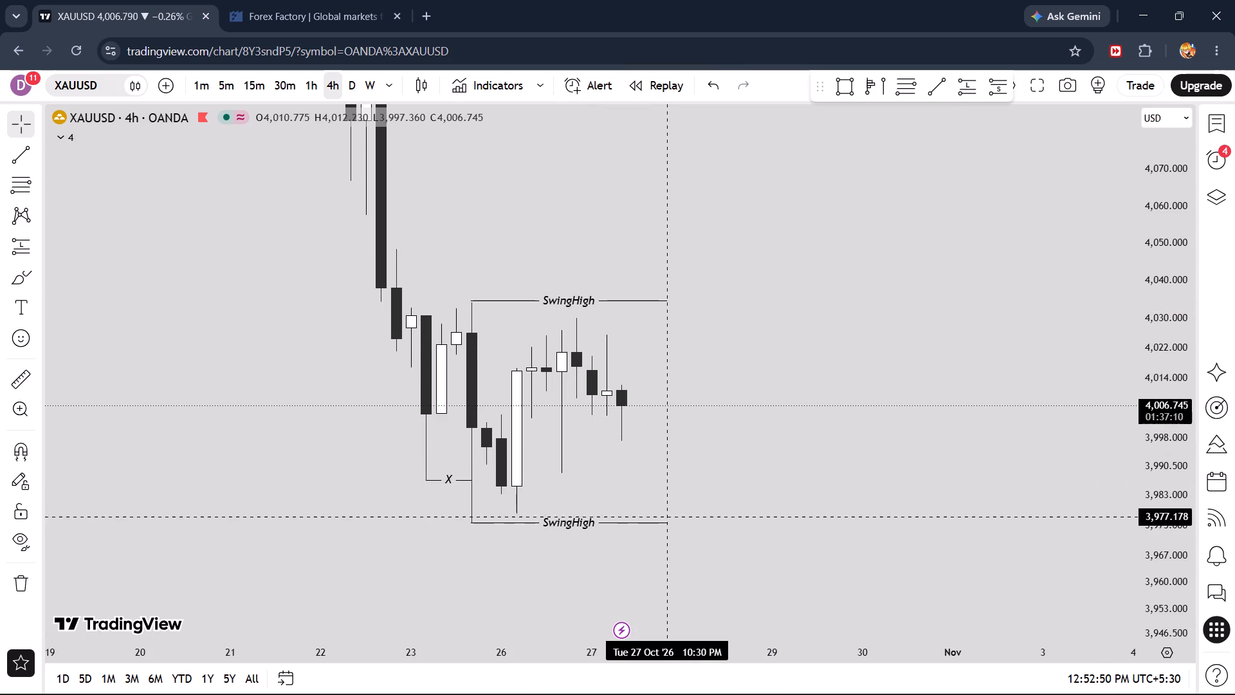
Extend the ends of the lower and upper SwingHigh lines to 28 October 06:30 AM.
drag(667, 526, 695, 526)
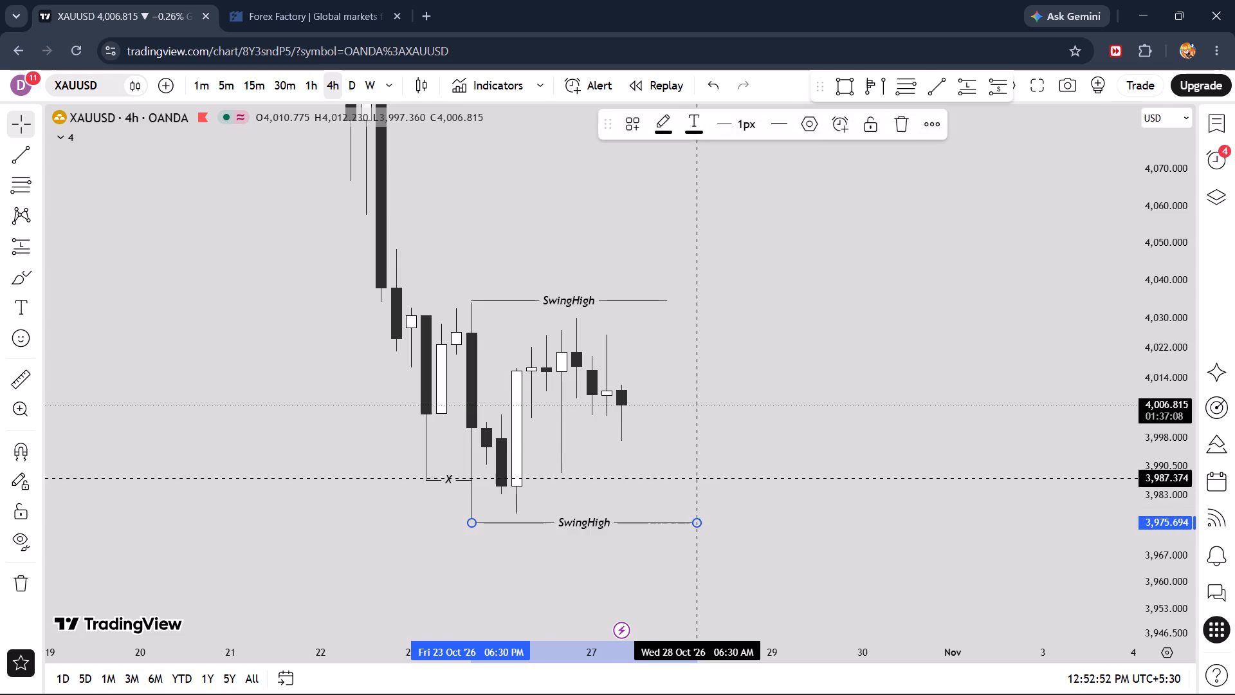
click(709, 388)
shift+drag(663, 301, 680, 302)
right_click(680, 302)
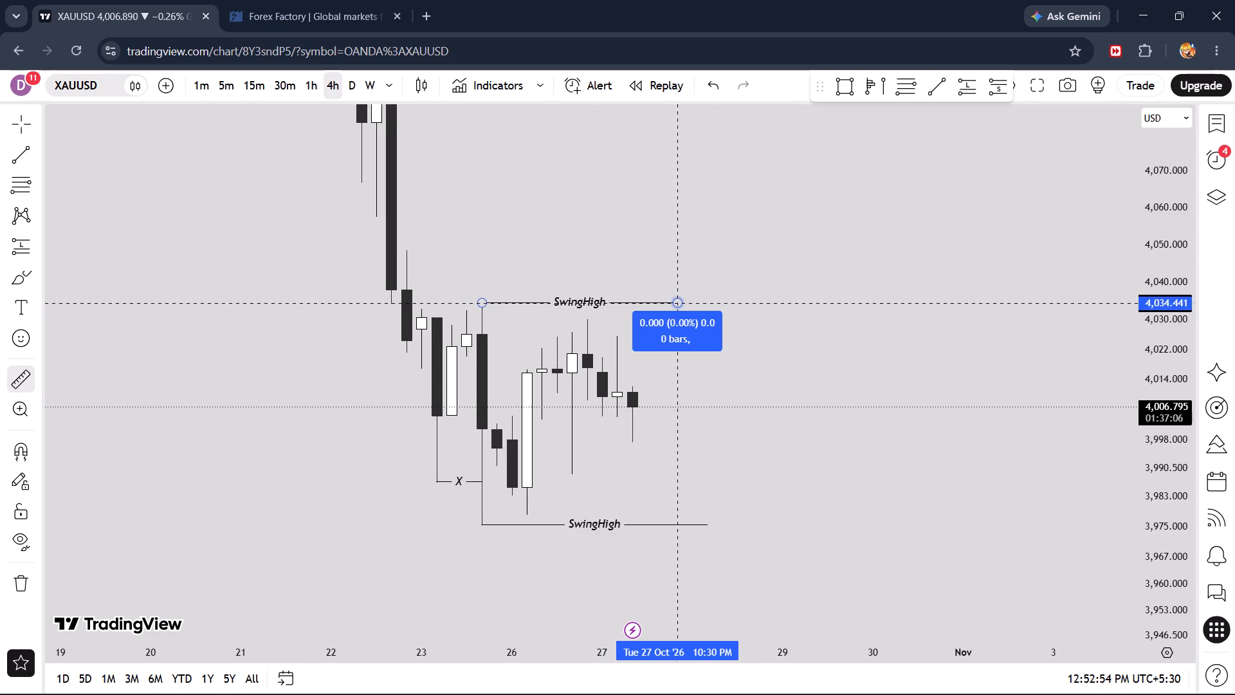
drag(677, 302, 702, 302)
click(780, 362)
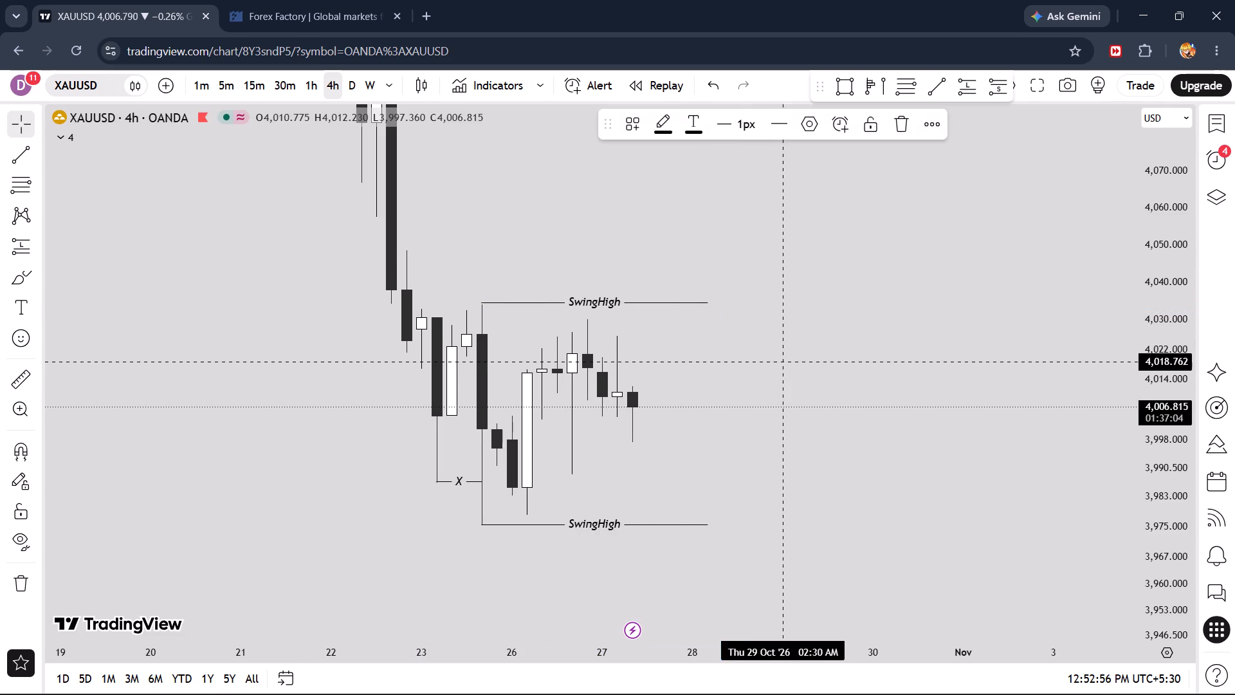
Switch the XAUUSD chart to the 1-hour timeframe and frame the area between the two SwingHigh lines.
drag(719, 404, 769, 395)
click(770, 355)
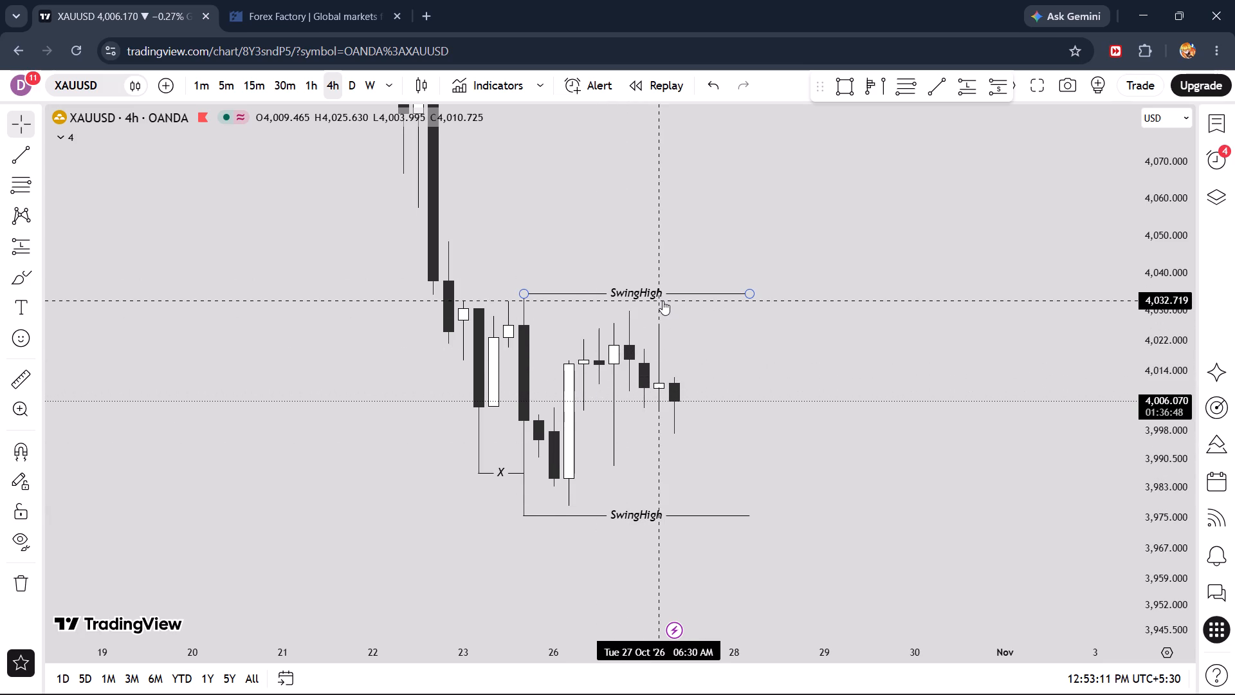
drag(537, 196, 628, 351)
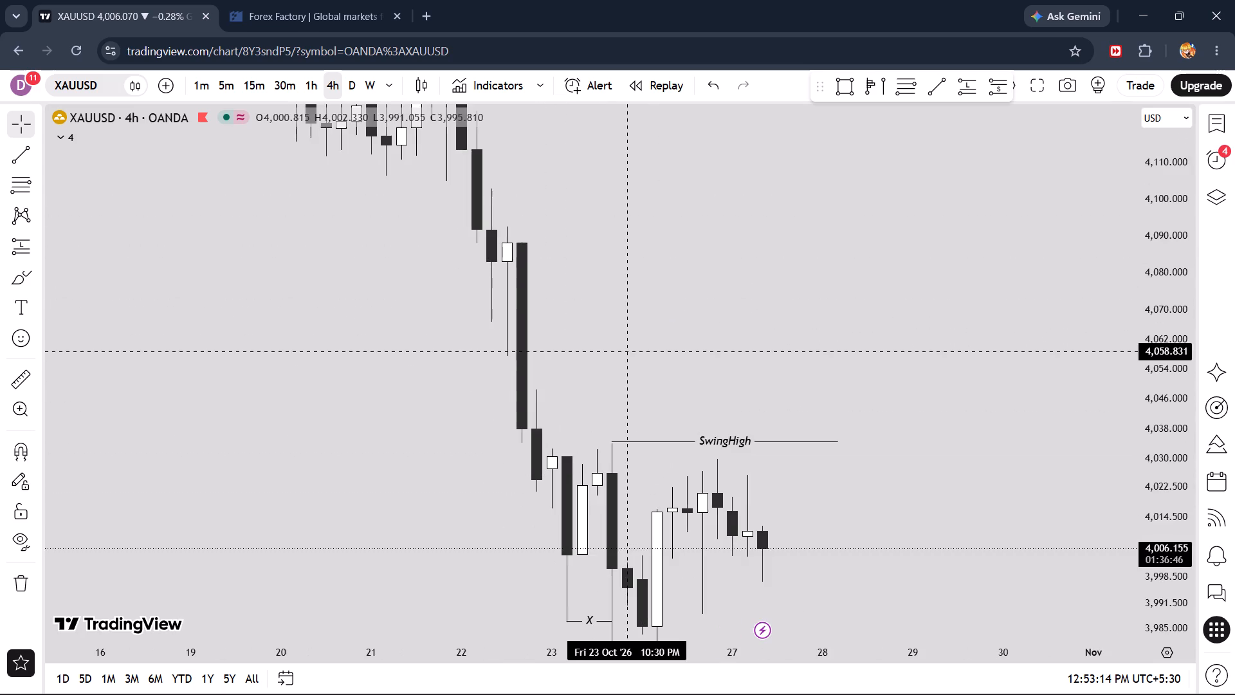
drag(628, 351, 484, 250)
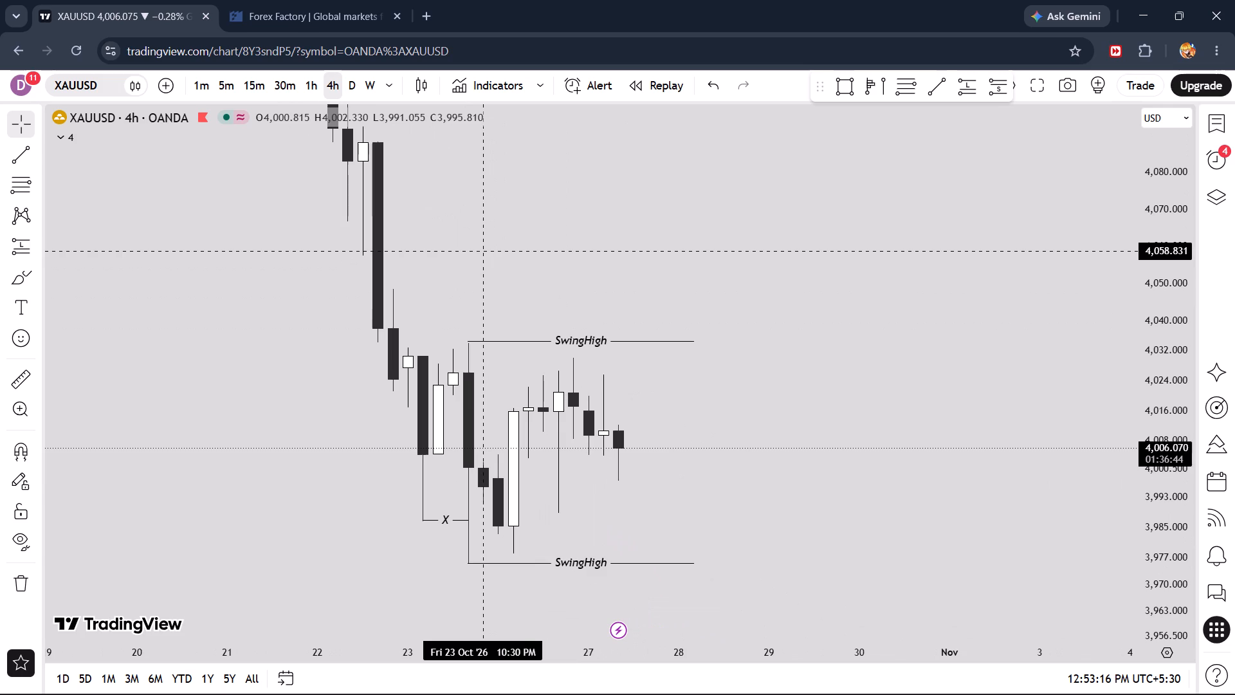
click(307, 82)
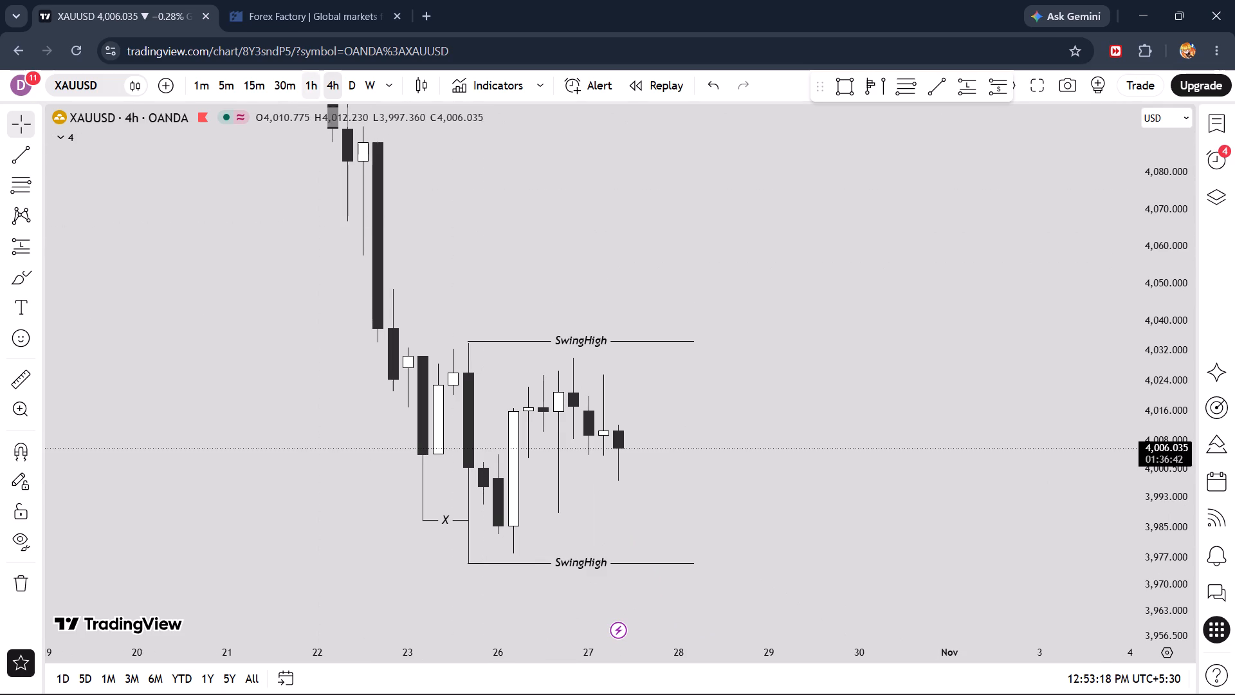
scroll(426, 499, down, 13)
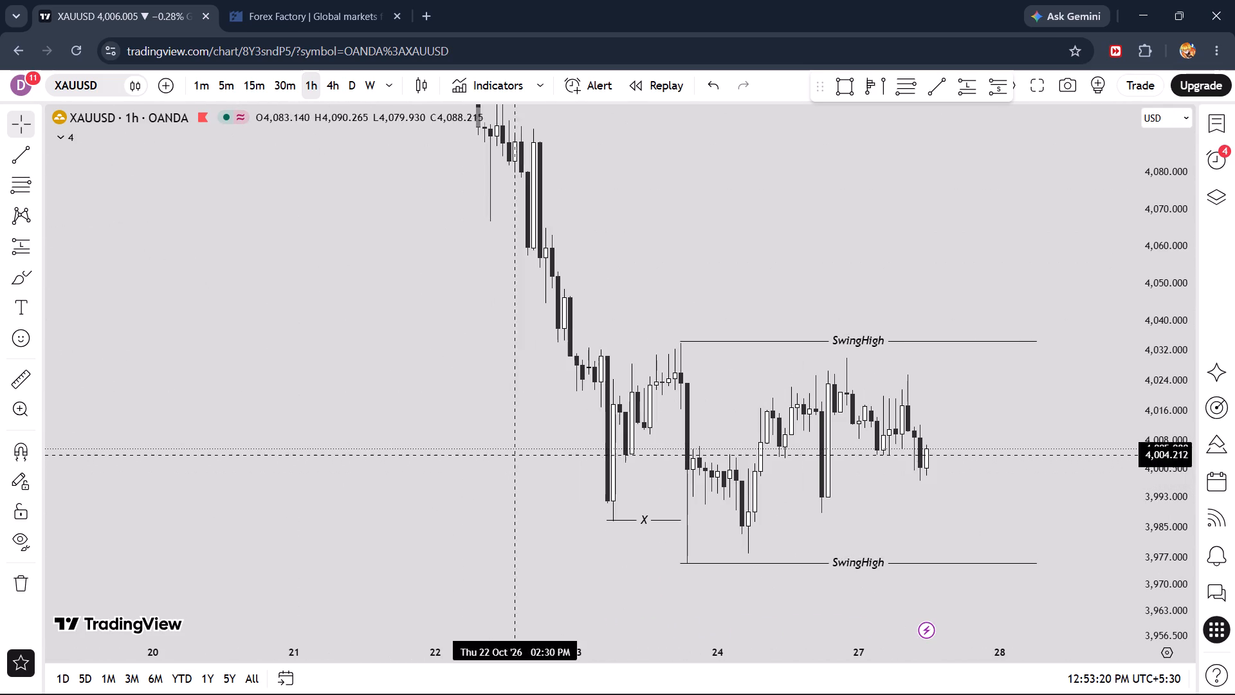
drag(536, 476, 452, 465)
drag(1171, 557, 1137, 450)
drag(941, 494, 822, 391)
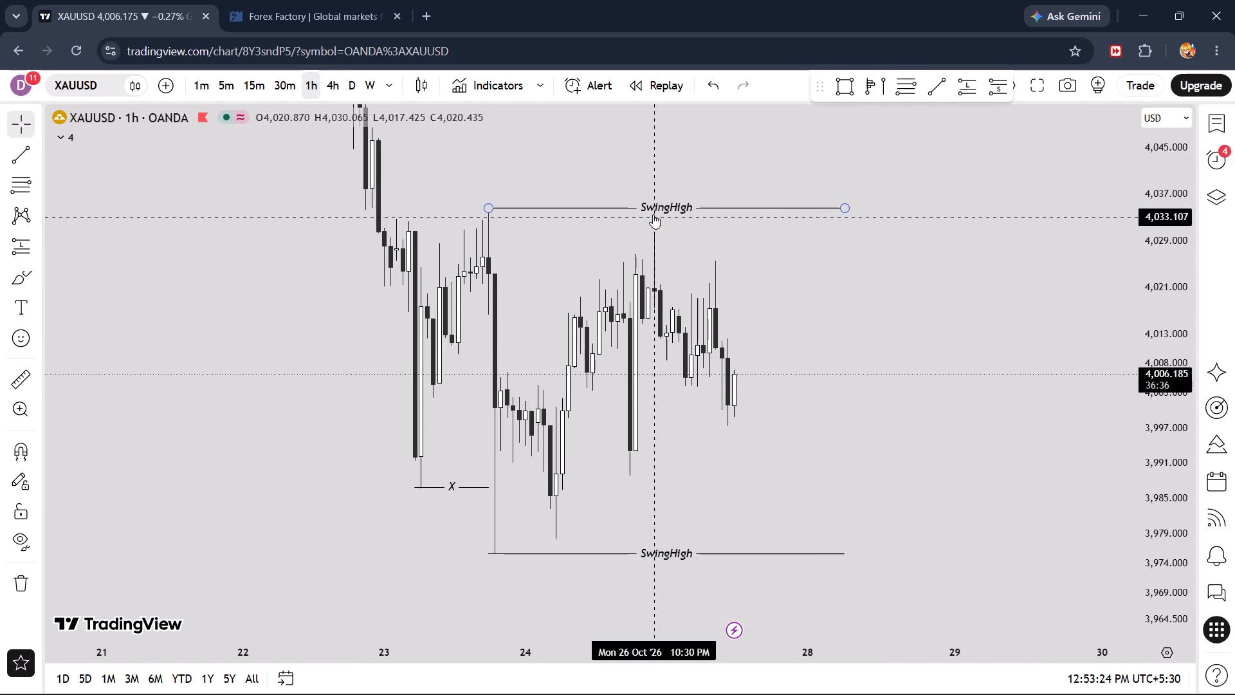
Fine-tune the upper SwingHigh line vertically to the 23 October 06:30 PM candle's high, about 4,034.1.
click(654, 209)
click(585, 254)
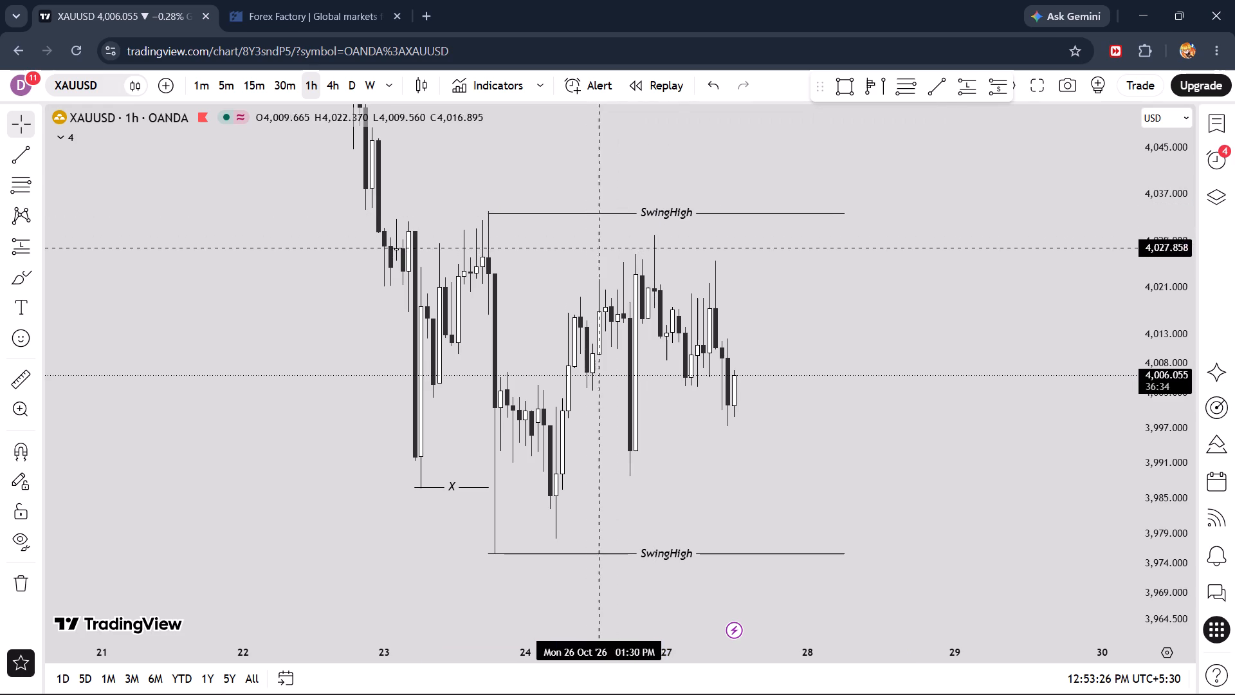
click(677, 215)
click(614, 248)
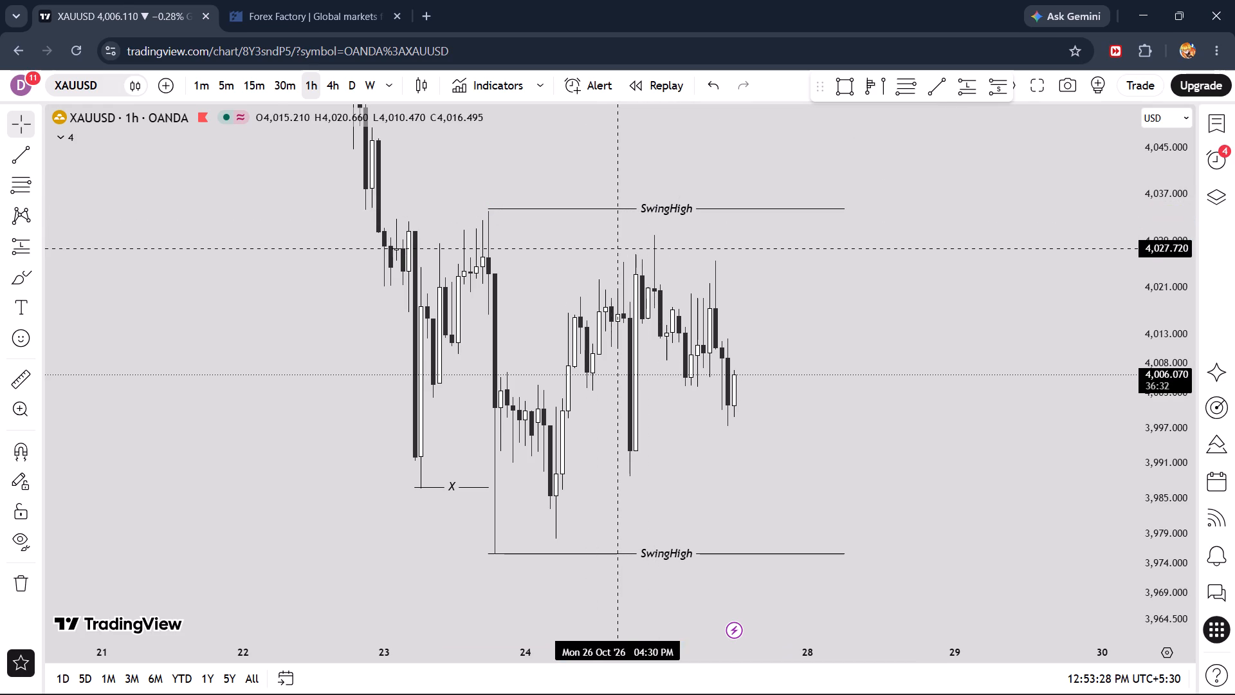
click(664, 209)
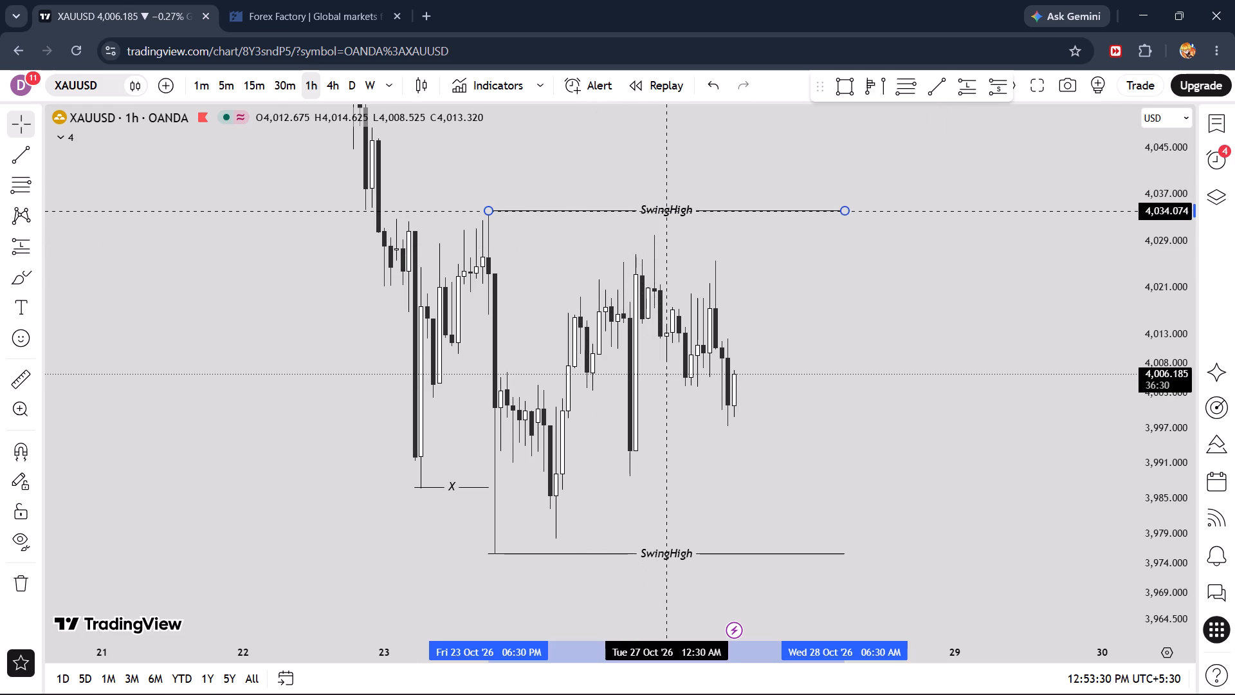
click(589, 252)
Shift the lower SwingHigh line one candle later so it starts at the 23 October 07:30 PM candle's low.
drag(562, 282, 560, 227)
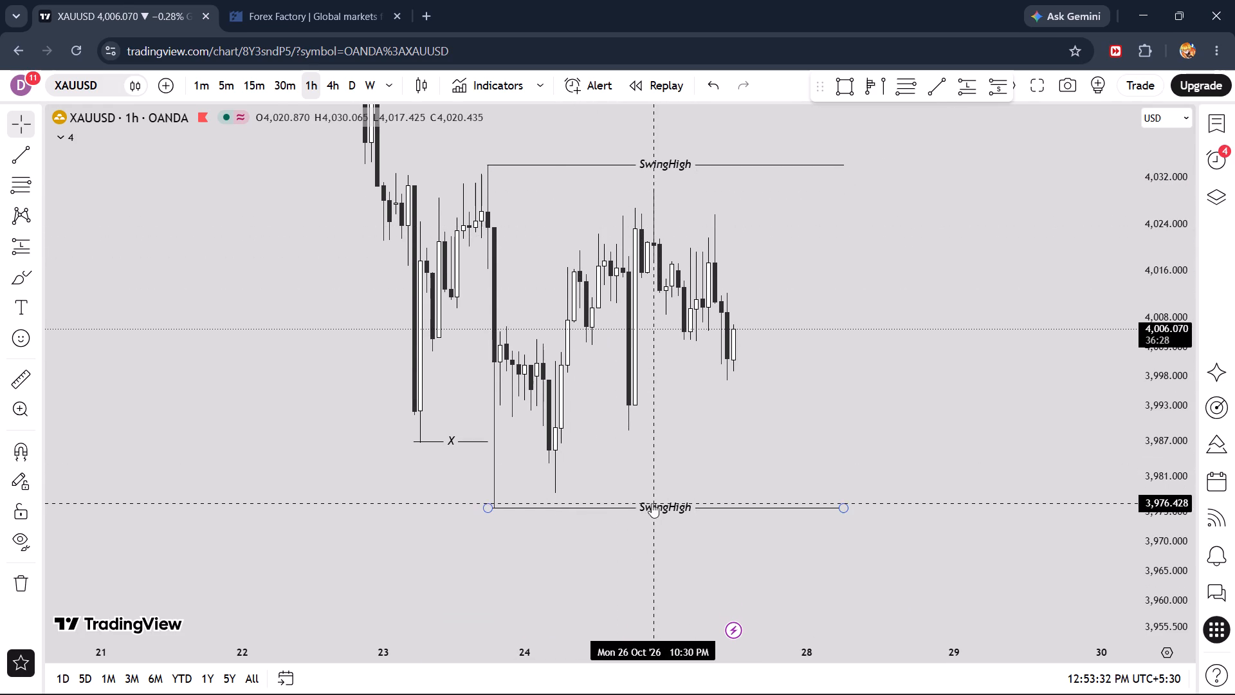
drag(654, 505, 660, 505)
Move the X liquidity line's start one candle later onto the low's wick and its end to the 23 October 07:30 PM candle.
drag(748, 441, 807, 467)
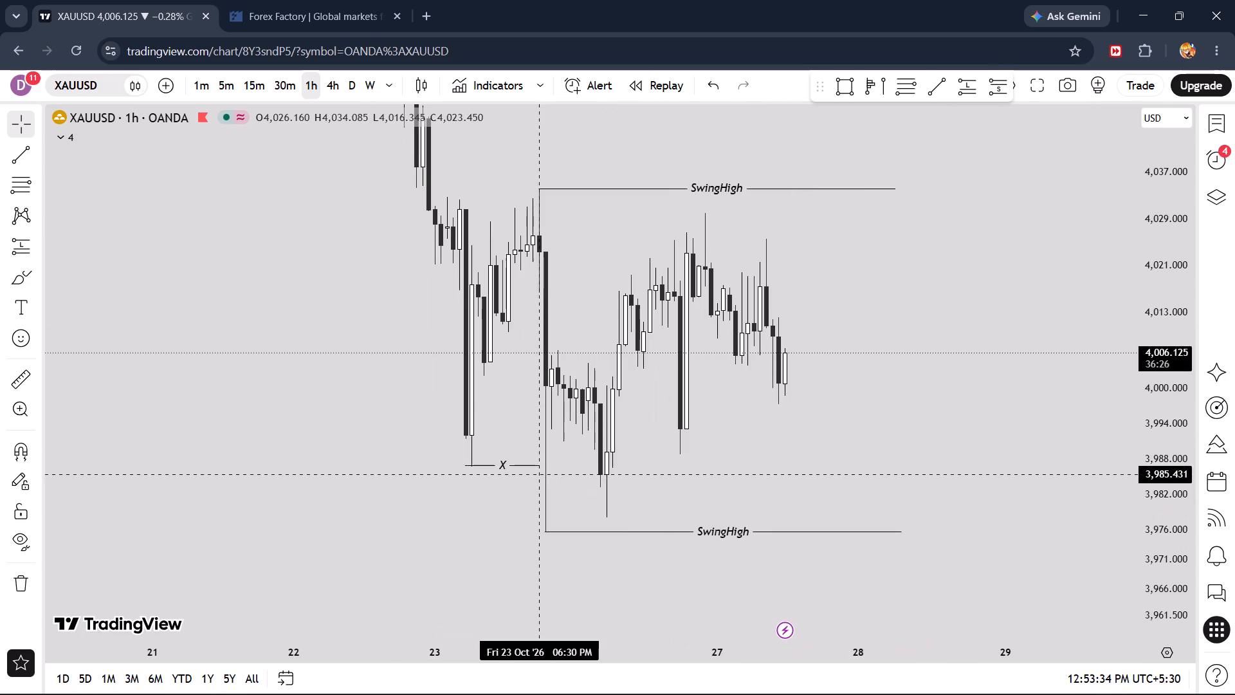
click(538, 465)
click(469, 501)
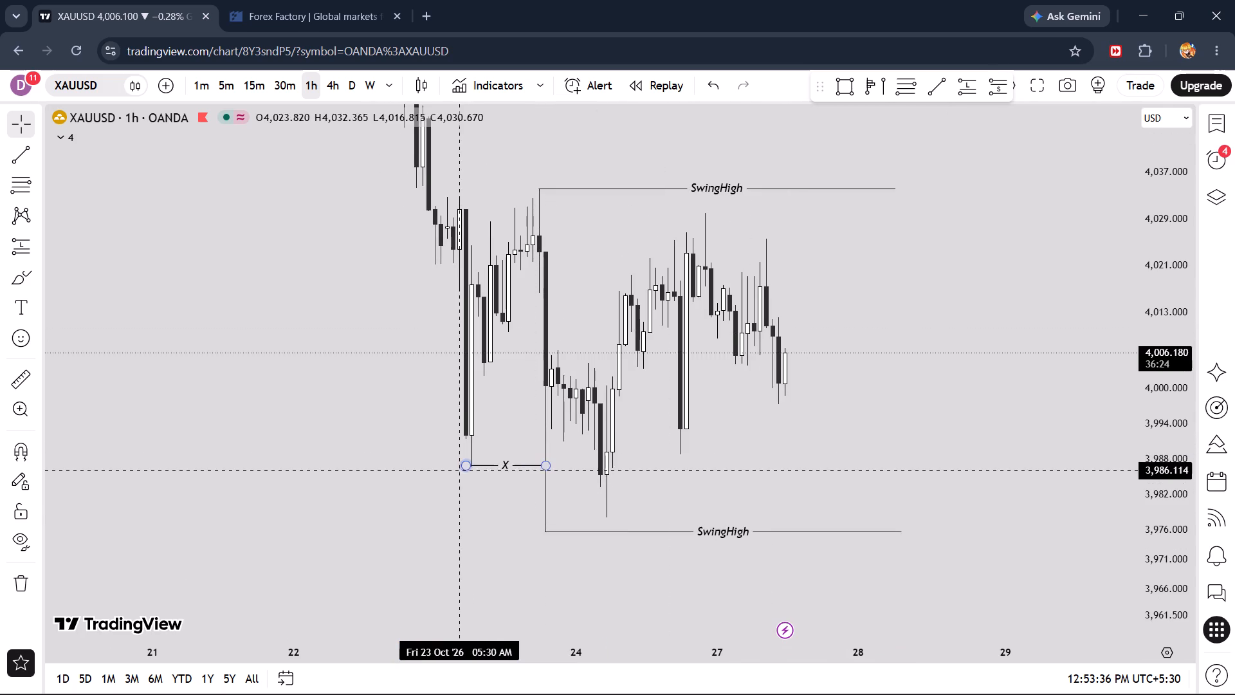
drag(462, 468, 470, 468)
click(506, 427)
click(510, 467)
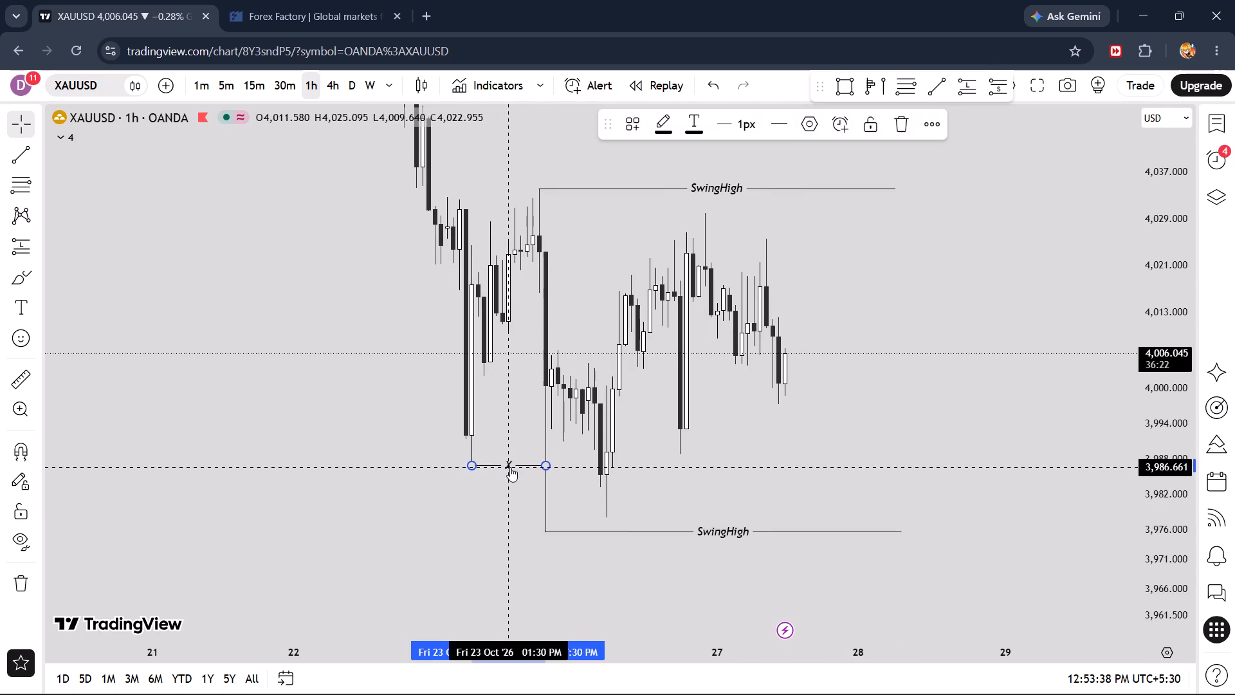
click(513, 410)
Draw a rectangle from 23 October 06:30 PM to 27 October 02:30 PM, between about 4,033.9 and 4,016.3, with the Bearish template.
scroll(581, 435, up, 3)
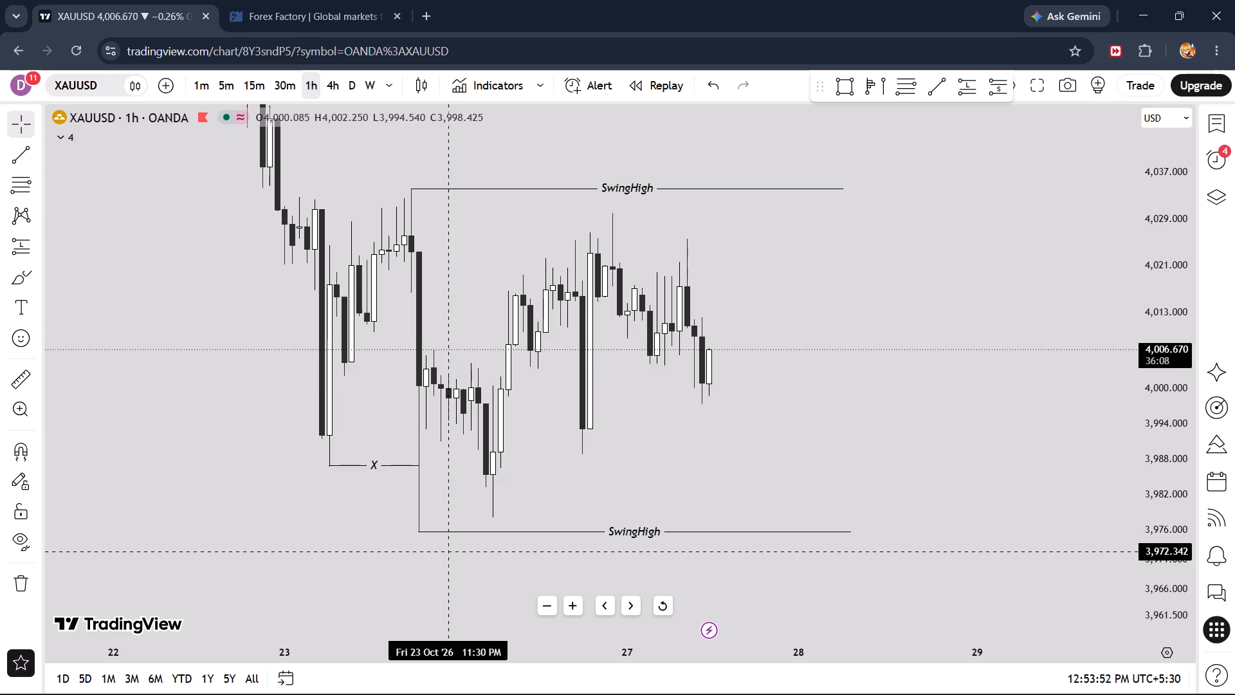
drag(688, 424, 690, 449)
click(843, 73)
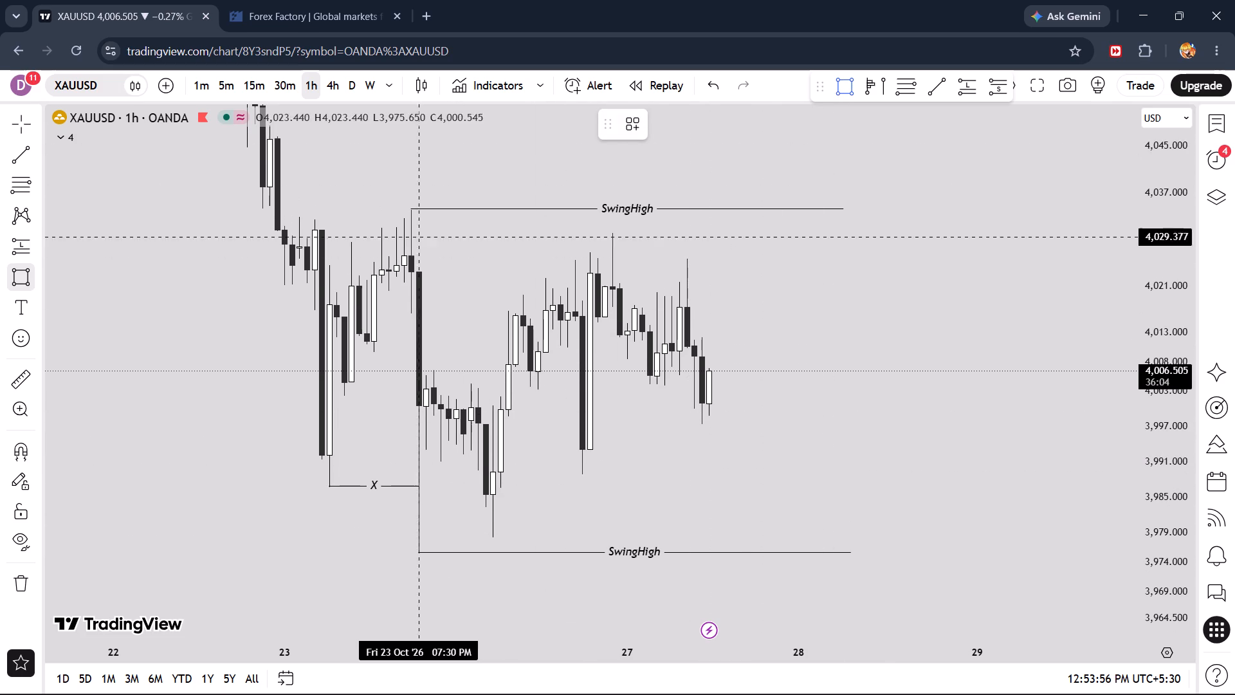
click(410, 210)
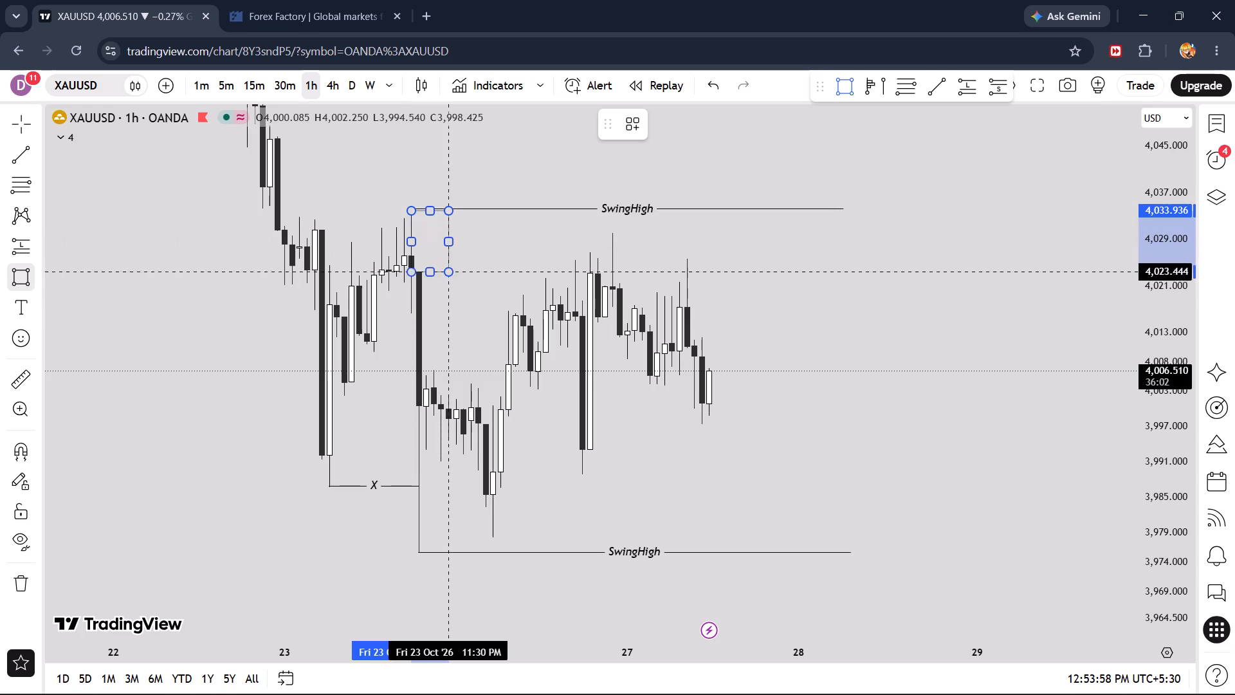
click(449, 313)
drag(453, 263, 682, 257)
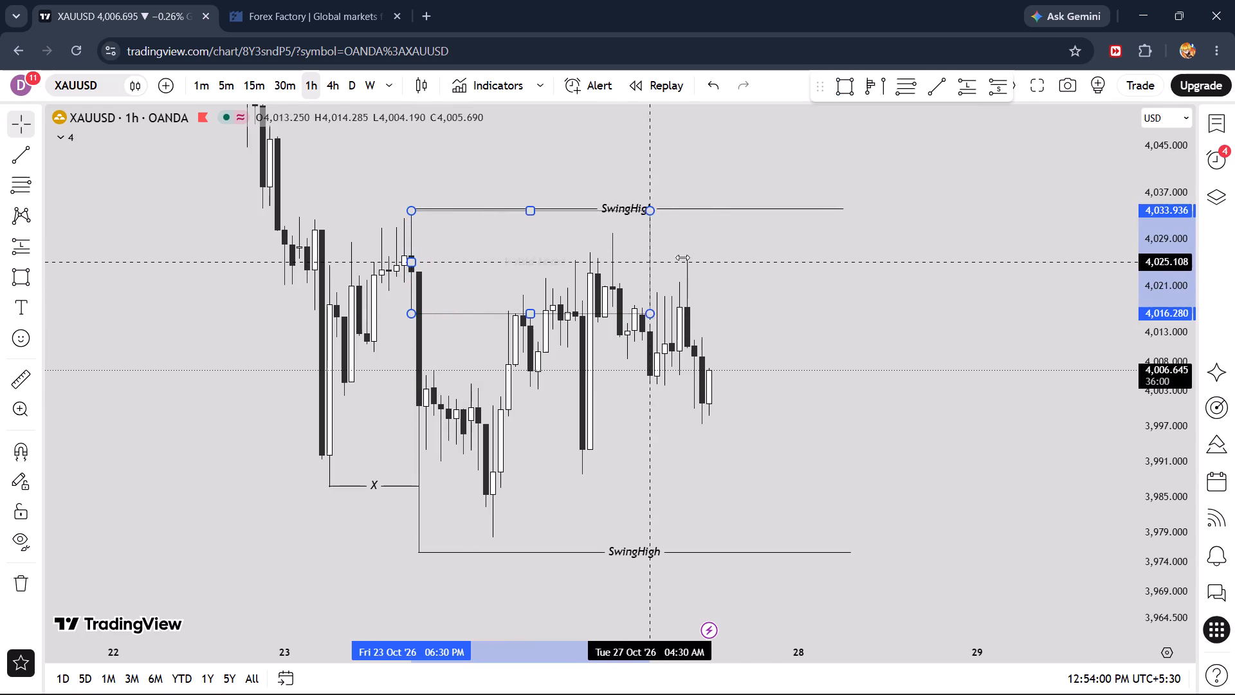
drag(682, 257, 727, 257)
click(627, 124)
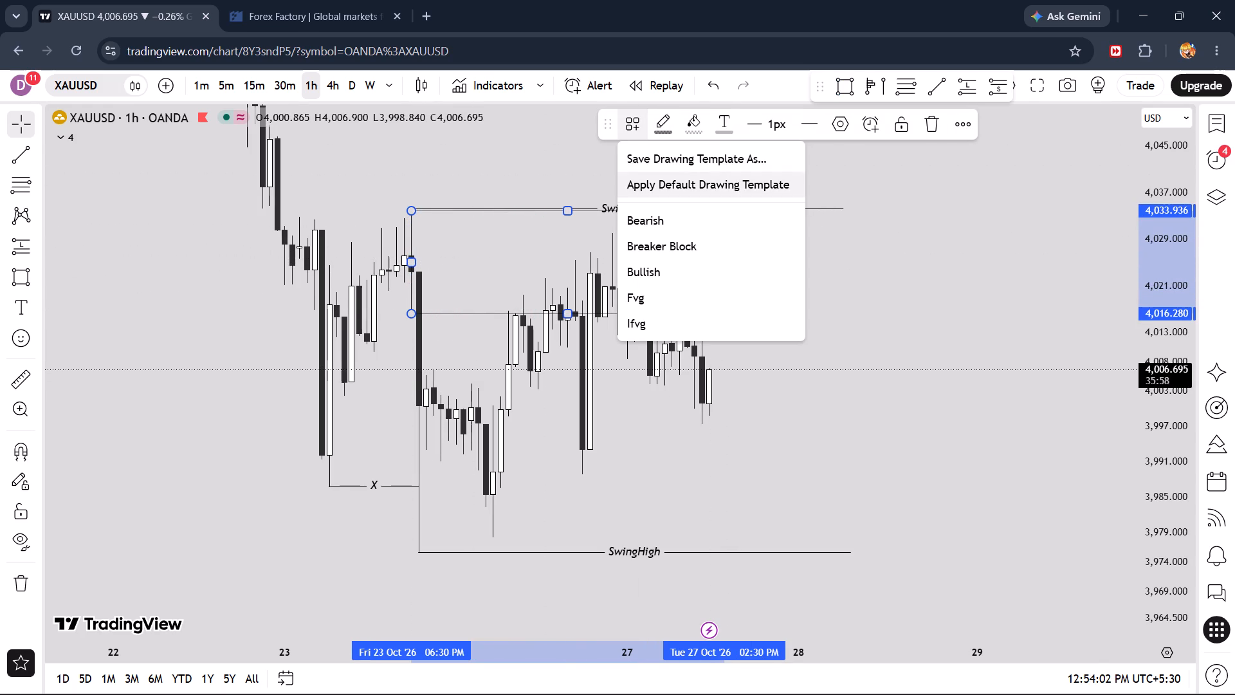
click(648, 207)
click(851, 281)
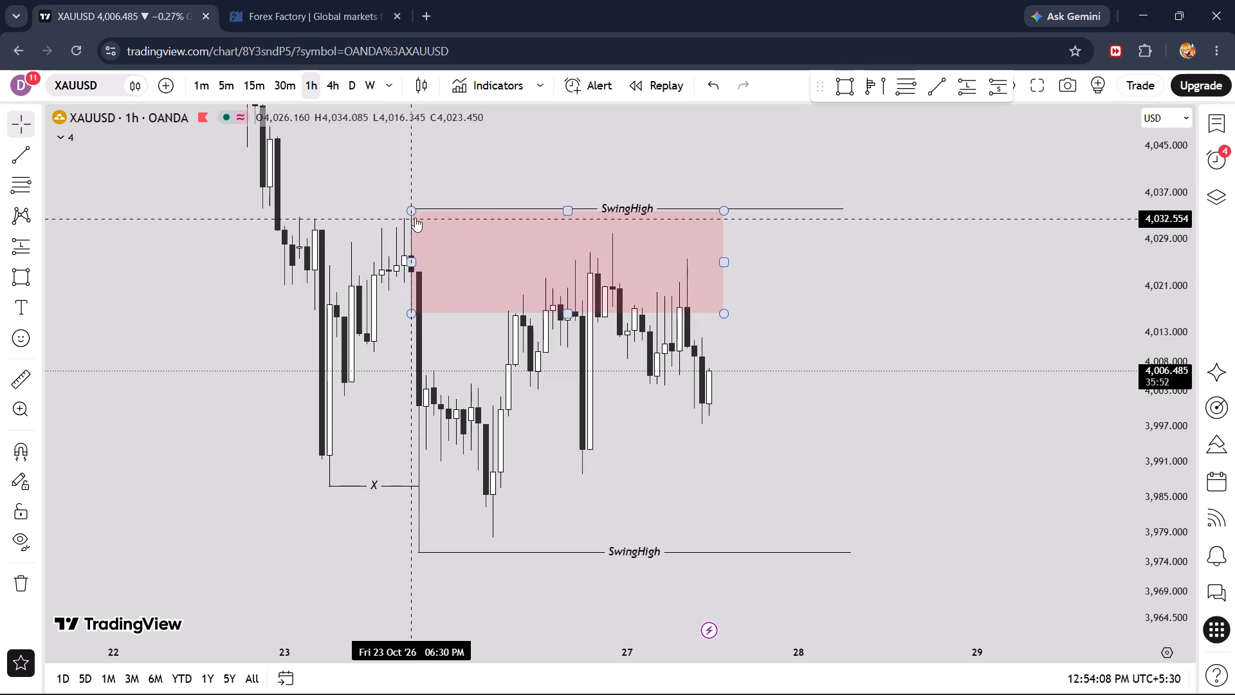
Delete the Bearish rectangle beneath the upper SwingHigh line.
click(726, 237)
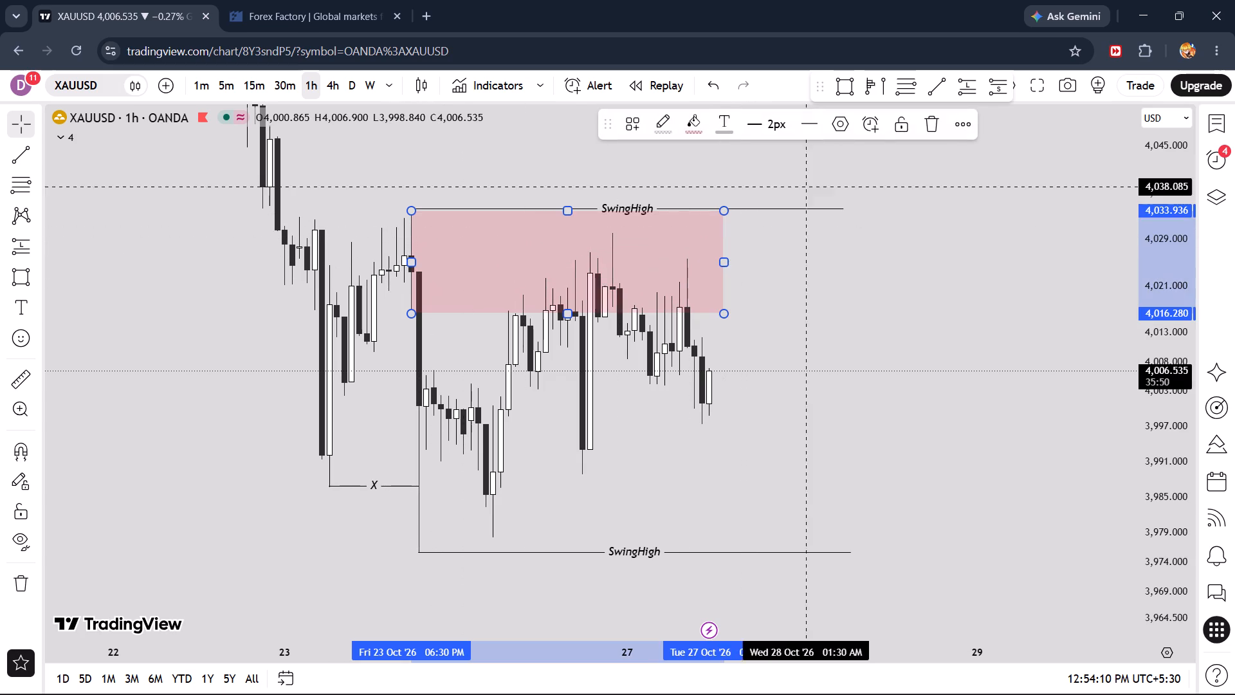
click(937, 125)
Step the chart down through the 30-minute timeframe to the 15-minute timeframe.
drag(922, 351, 822, 324)
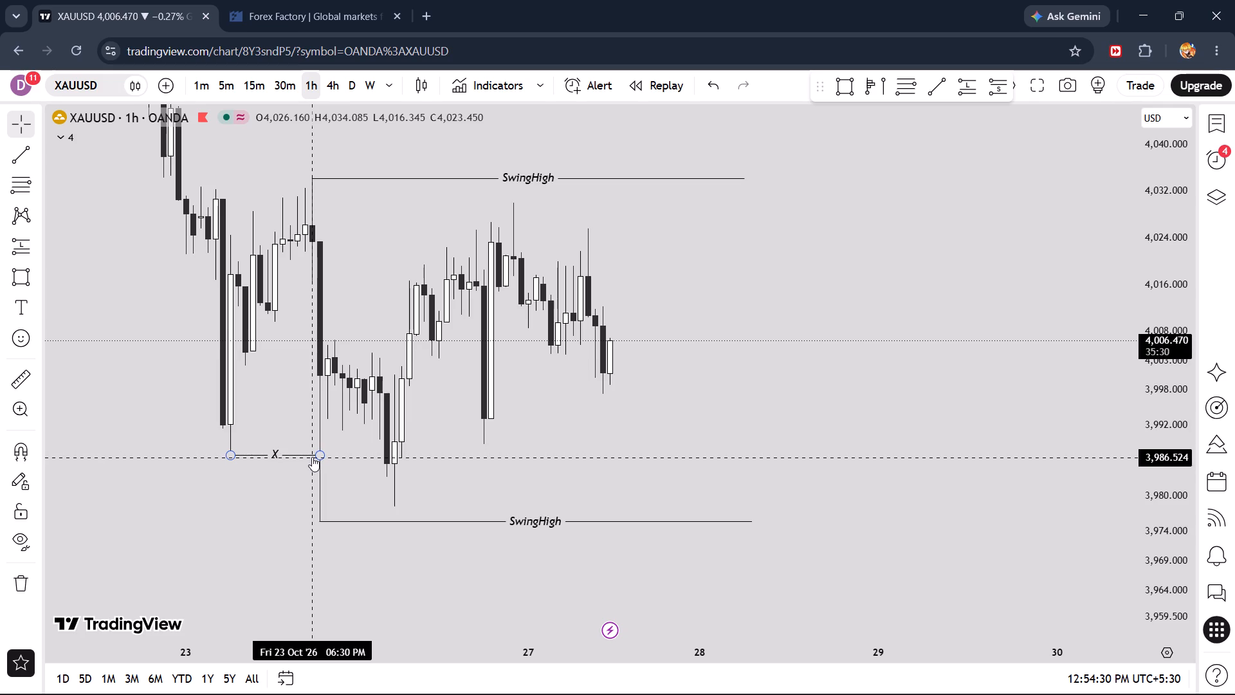
drag(555, 463, 614, 463)
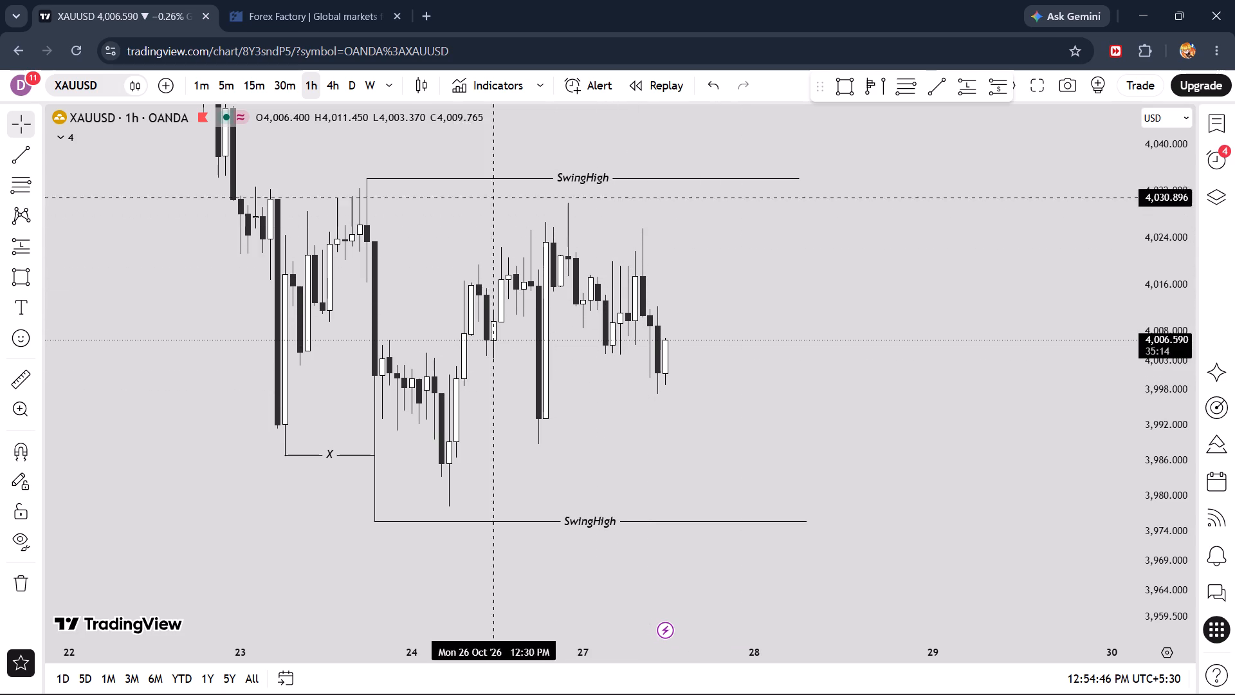
click(283, 86)
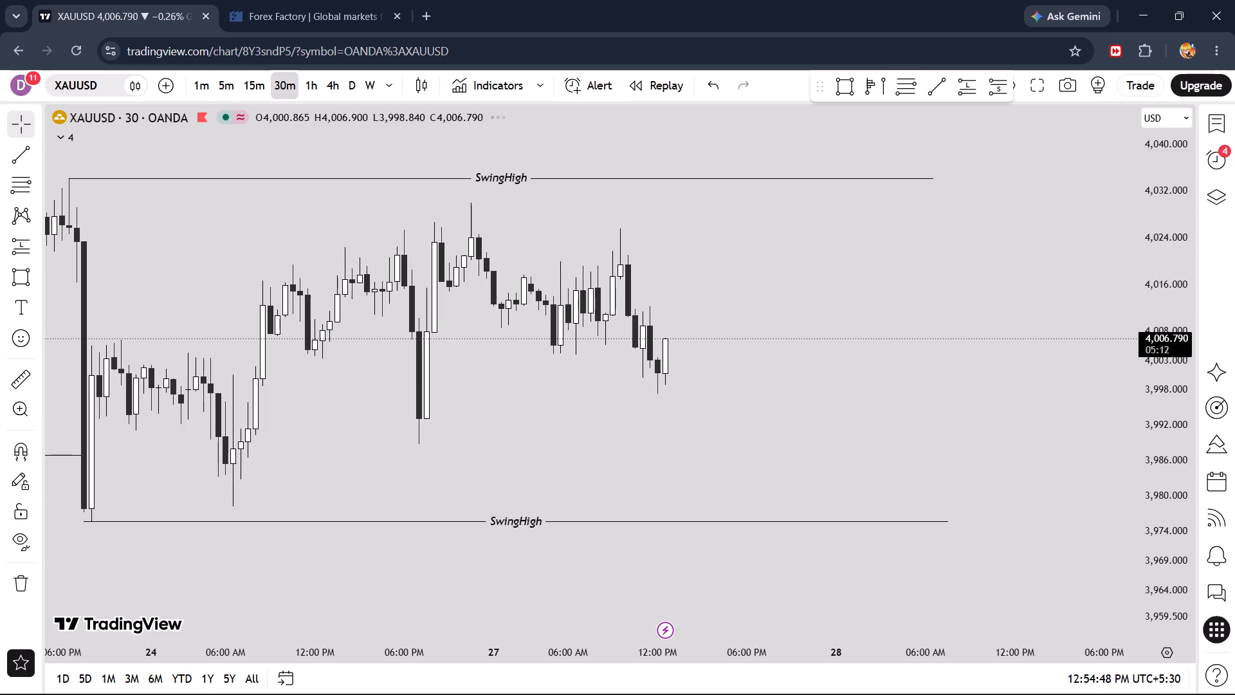
click(253, 87)
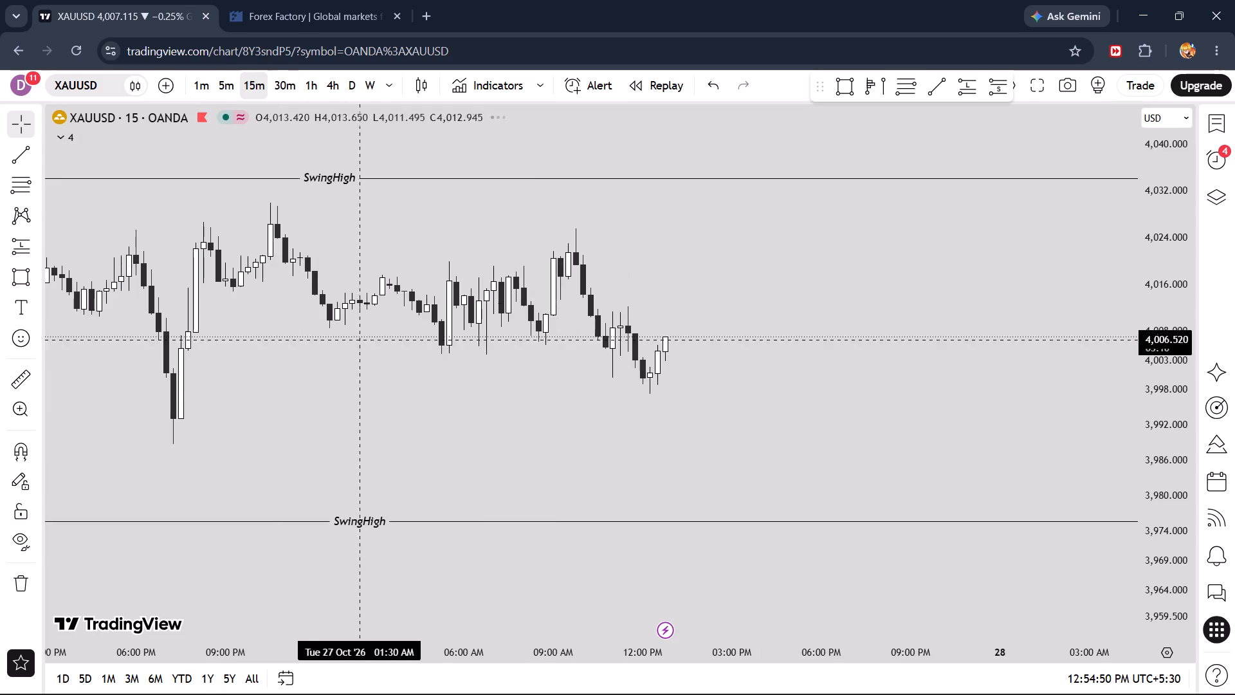
Shift the lower SwingHigh line slightly later in time so it starts at the wick of the 23 October low.
scroll(388, 416, down, 8)
scroll(442, 434, down, 4)
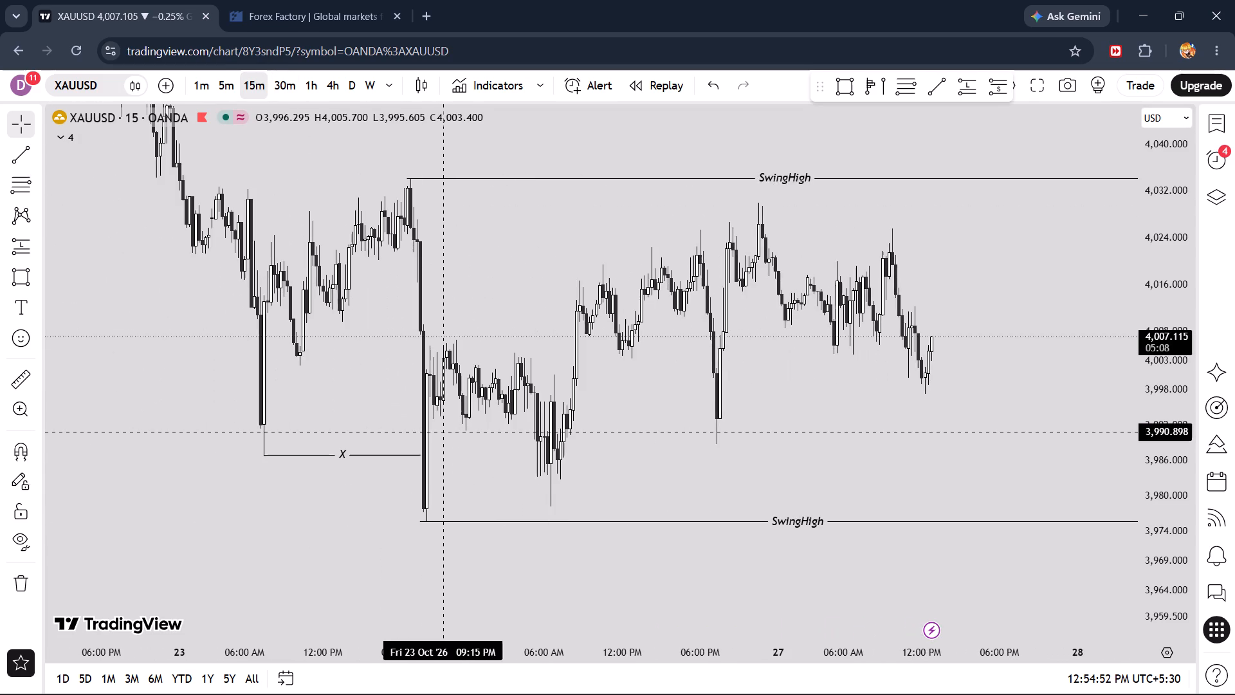
drag(780, 526, 787, 526)
click(787, 462)
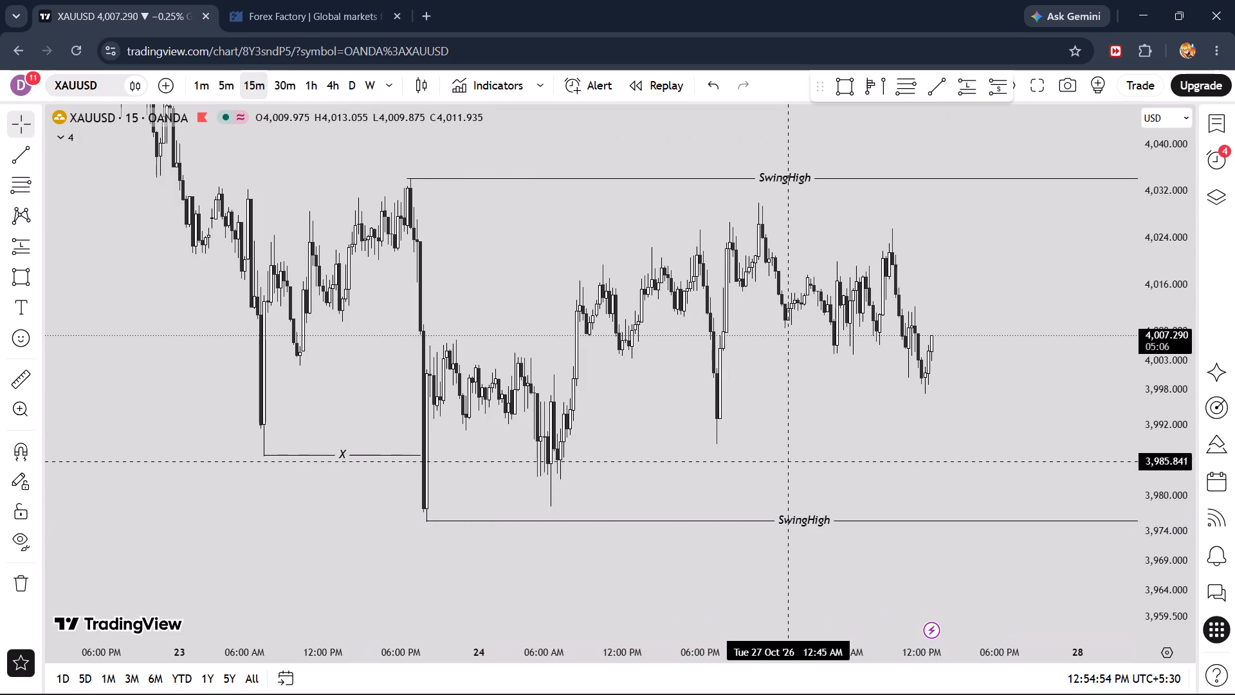
Temporarily show the Trading Sessions indicator, examine the session ranges against recent price action, and hide it again.
drag(783, 414, 658, 483)
scroll(716, 436, down, 1)
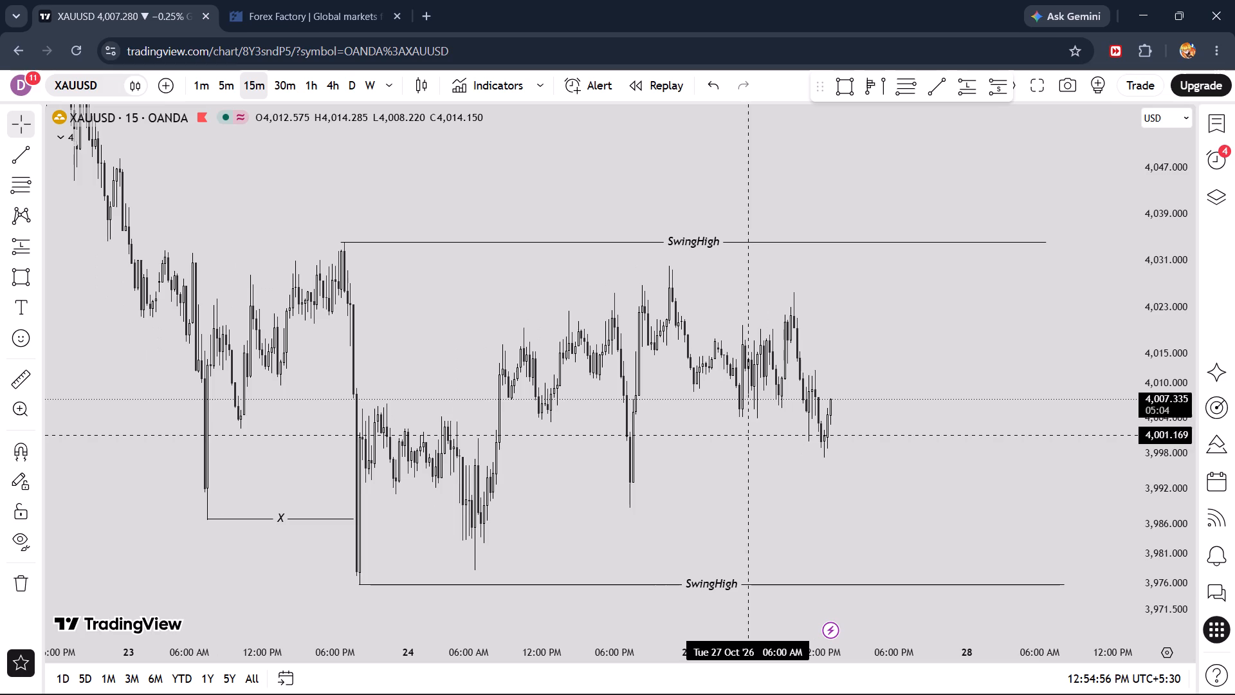
drag(1176, 529, 1144, 402)
drag(952, 423, 951, 394)
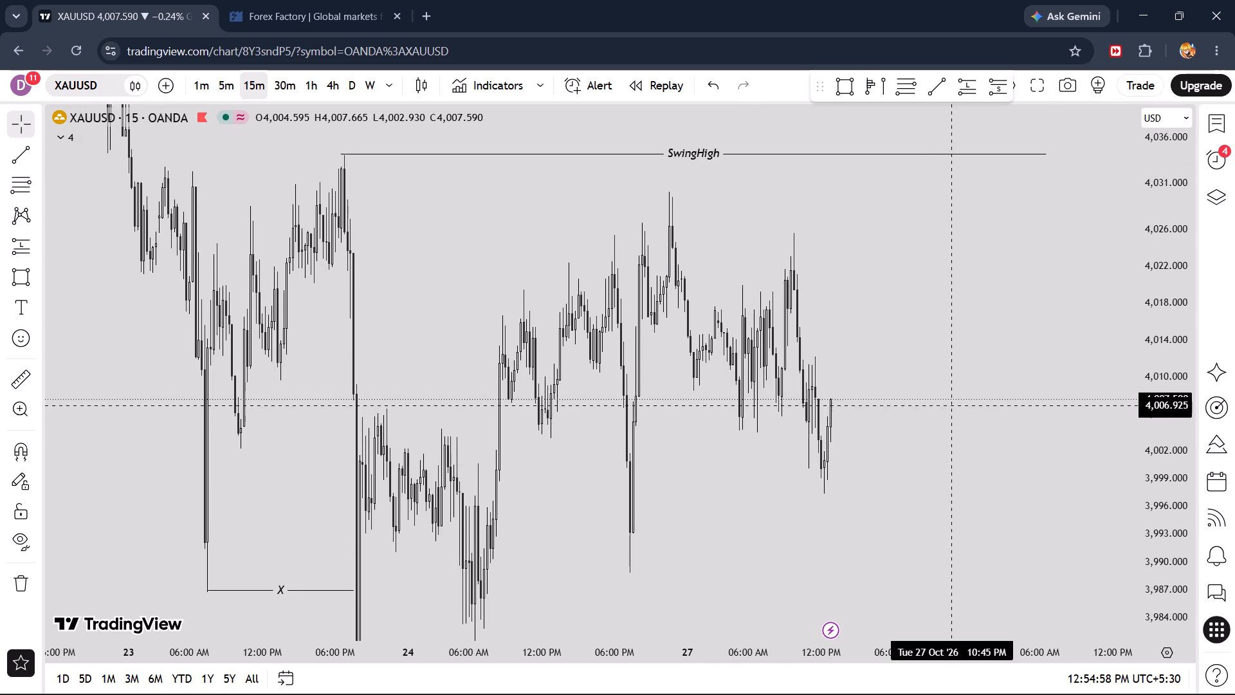
drag(951, 394, 951, 360)
scroll(953, 344, up, 1)
click(66, 137)
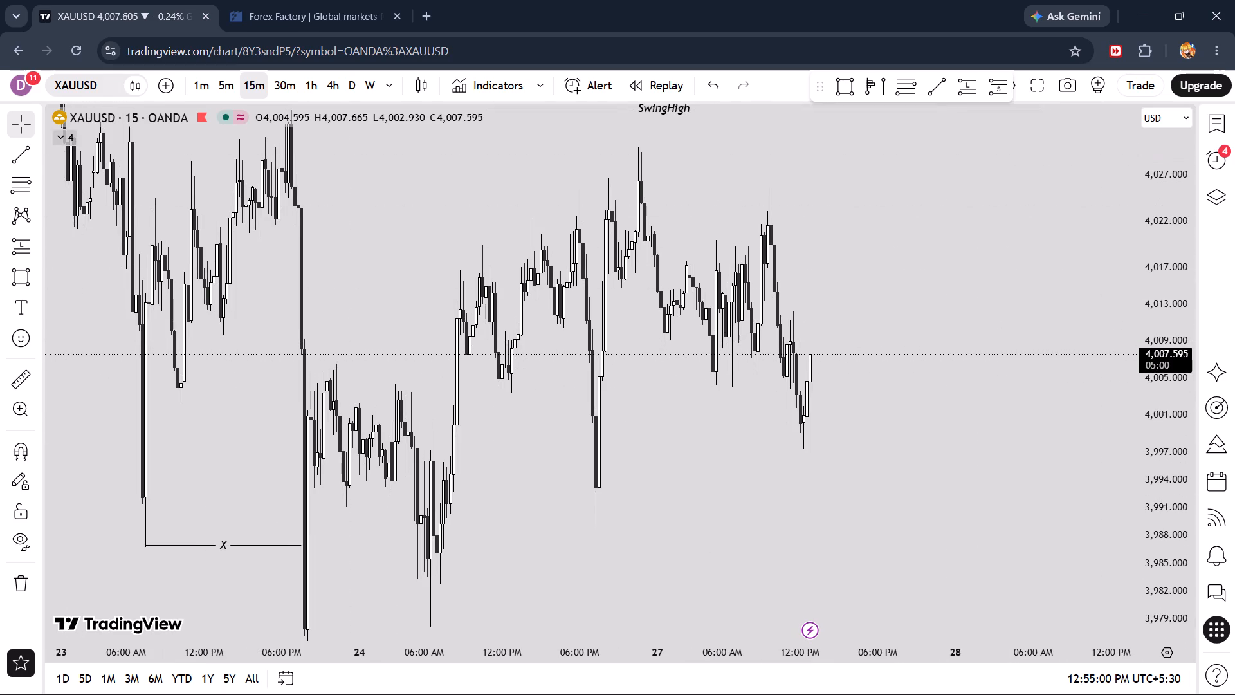
click(142, 134)
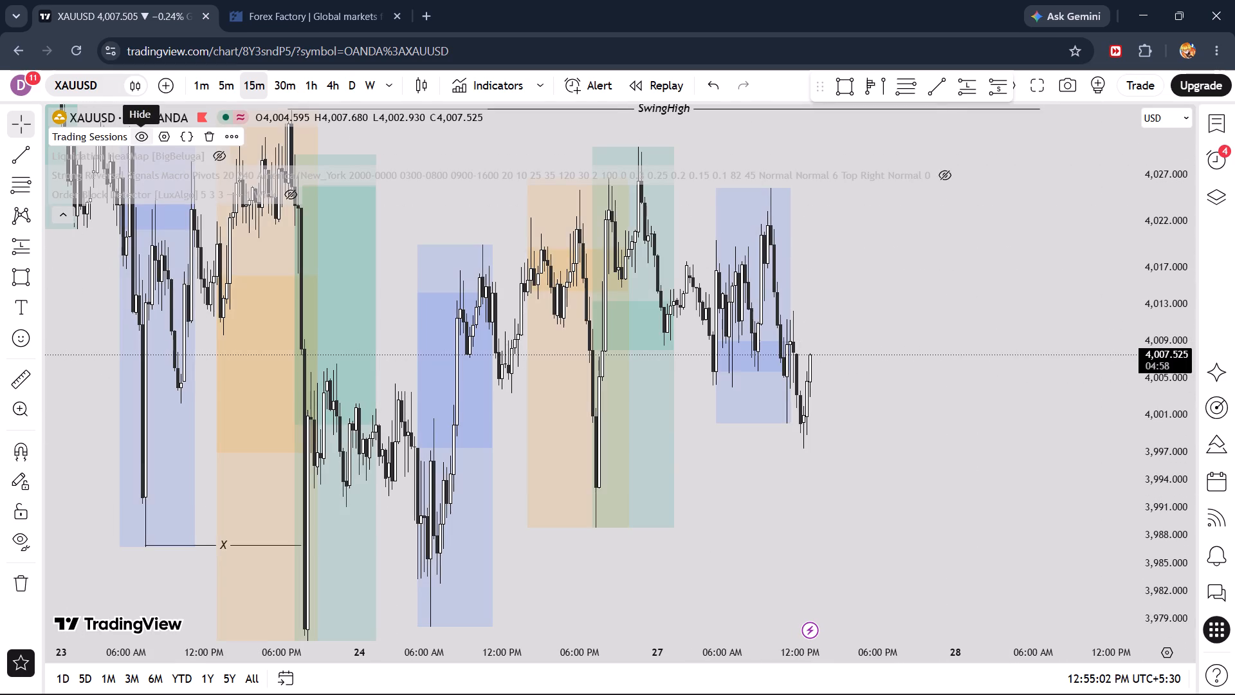
drag(783, 472, 809, 539)
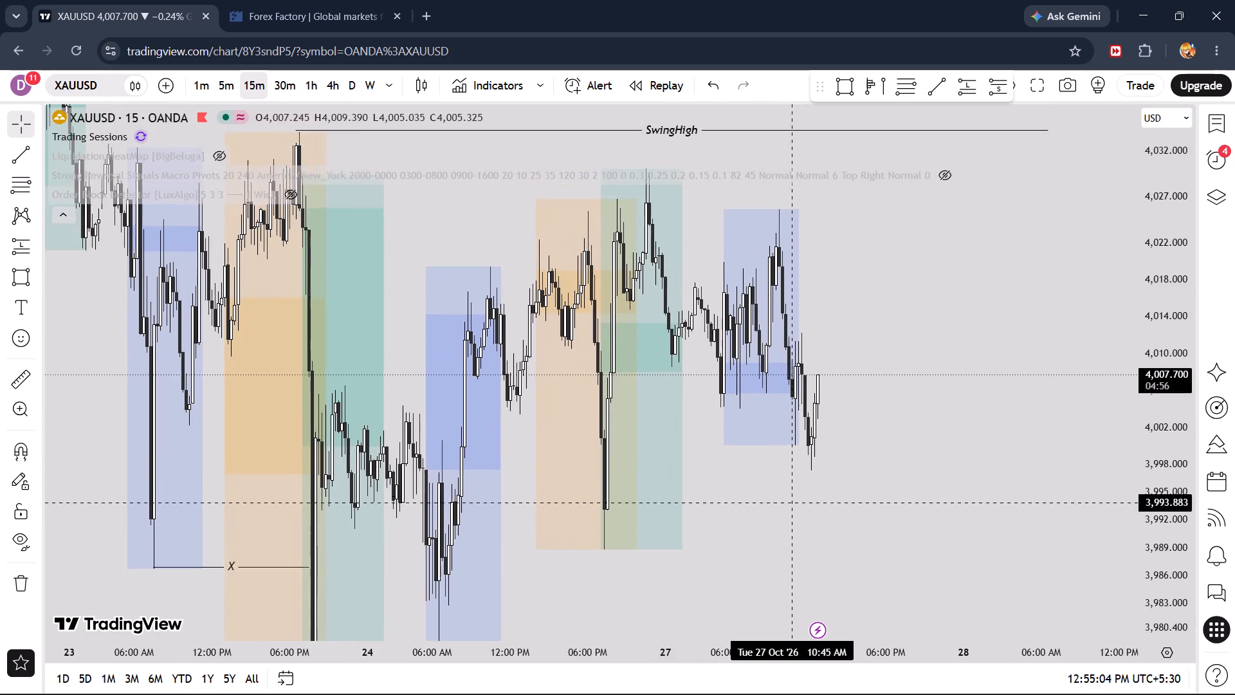
drag(809, 539, 815, 561)
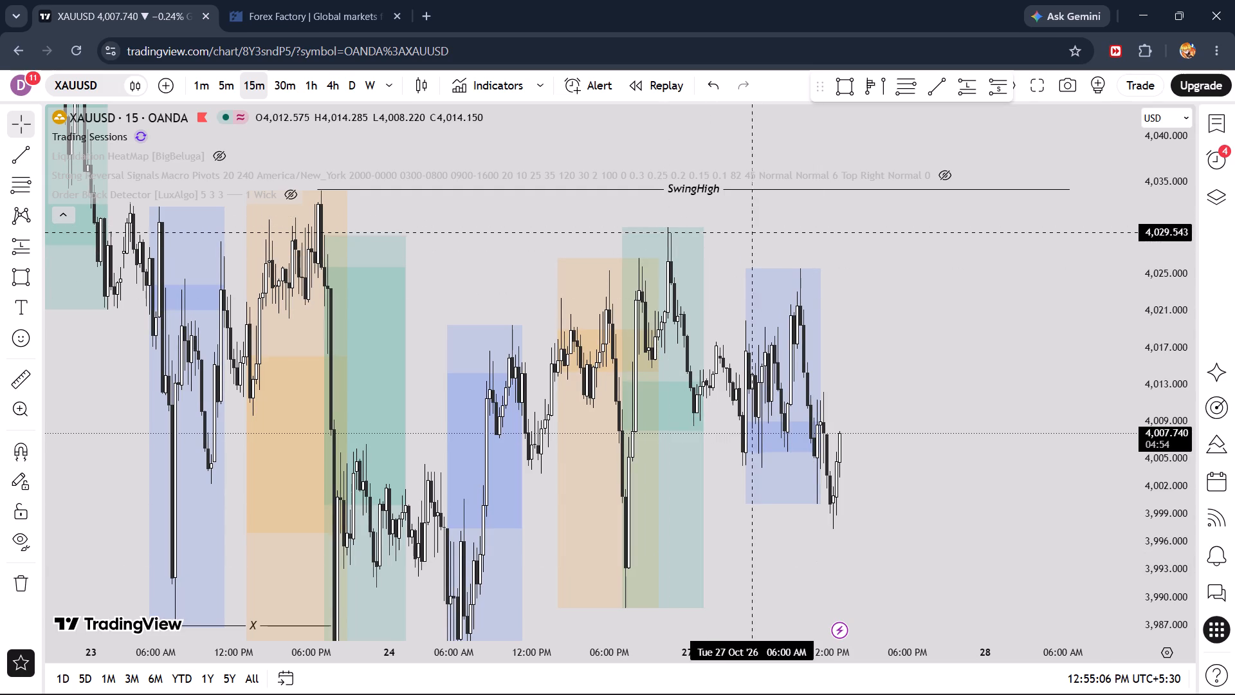
drag(956, 445, 928, 349)
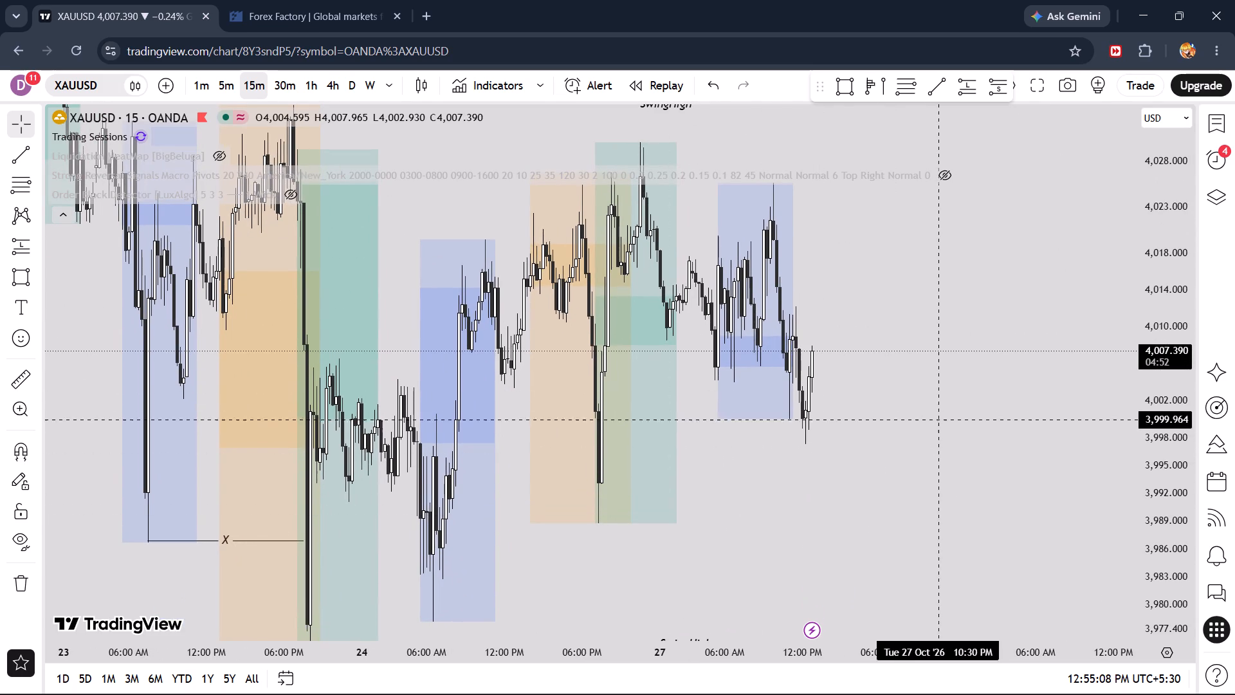
drag(939, 405, 992, 510)
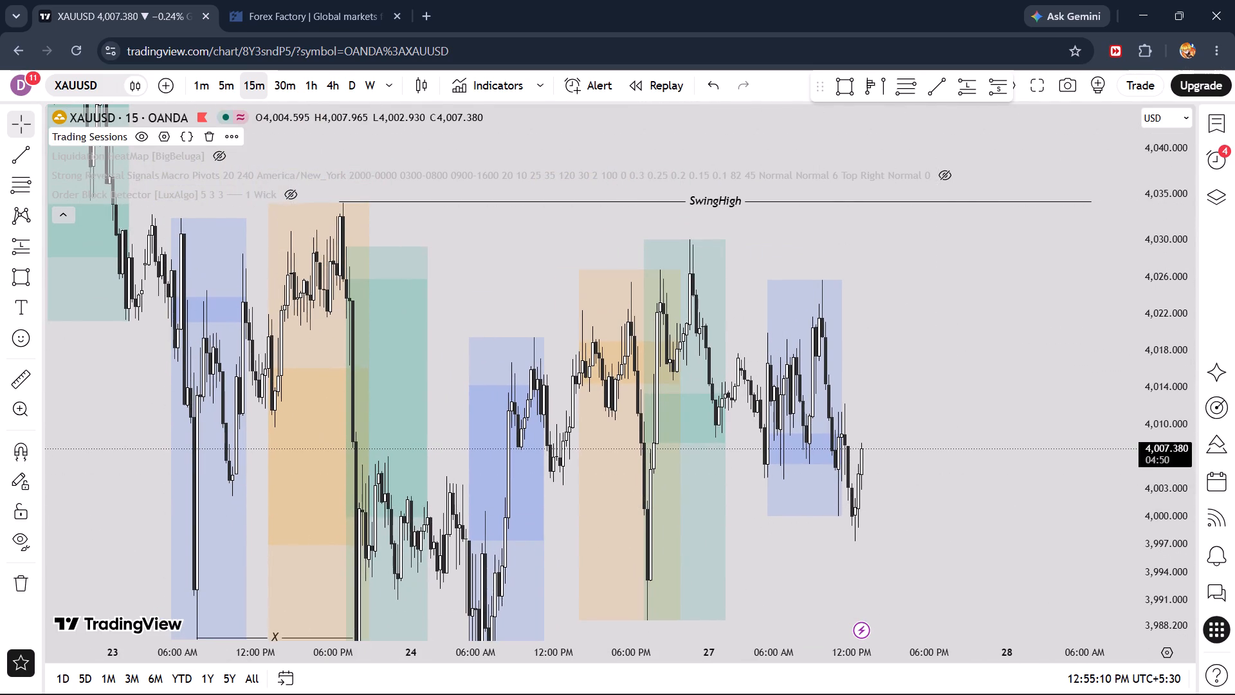
click(145, 137)
click(64, 214)
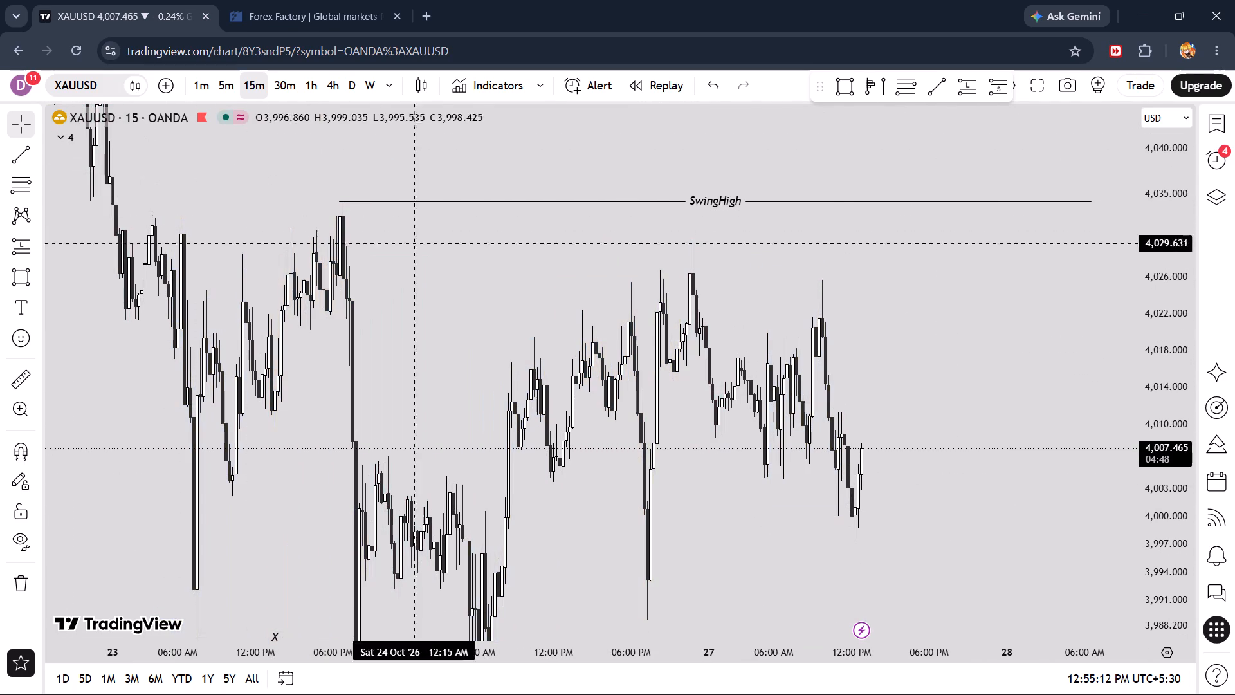
Draw a horizontal trend line at about 4,006.6 from 23 October 10:15 PM to 26 October 08:15 AM with the internal bos template.
drag(542, 297, 567, 203)
click(933, 79)
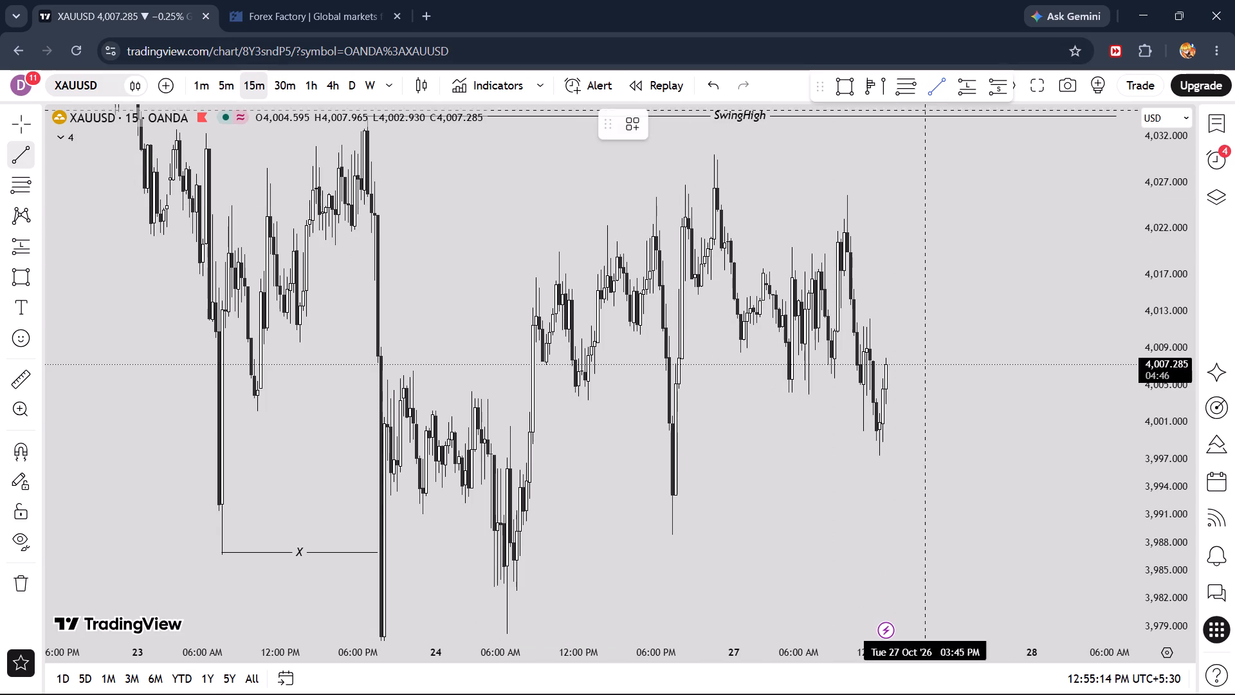
click(414, 371)
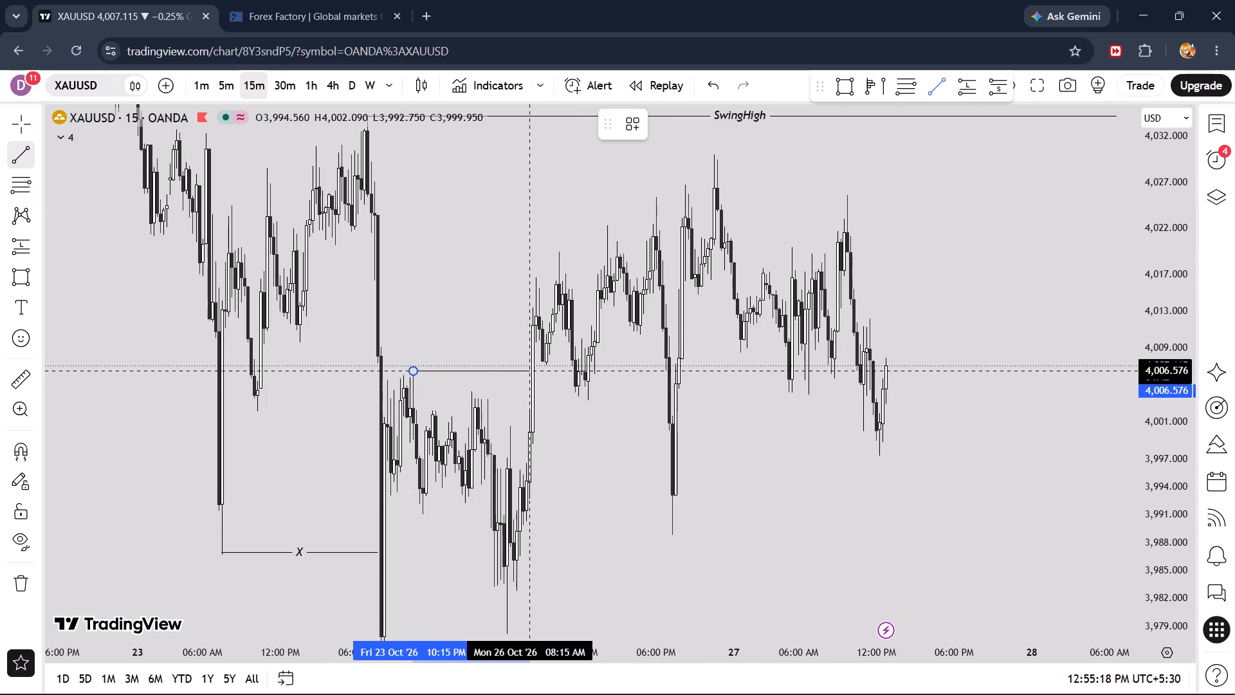
shift+click(531, 378)
click(638, 122)
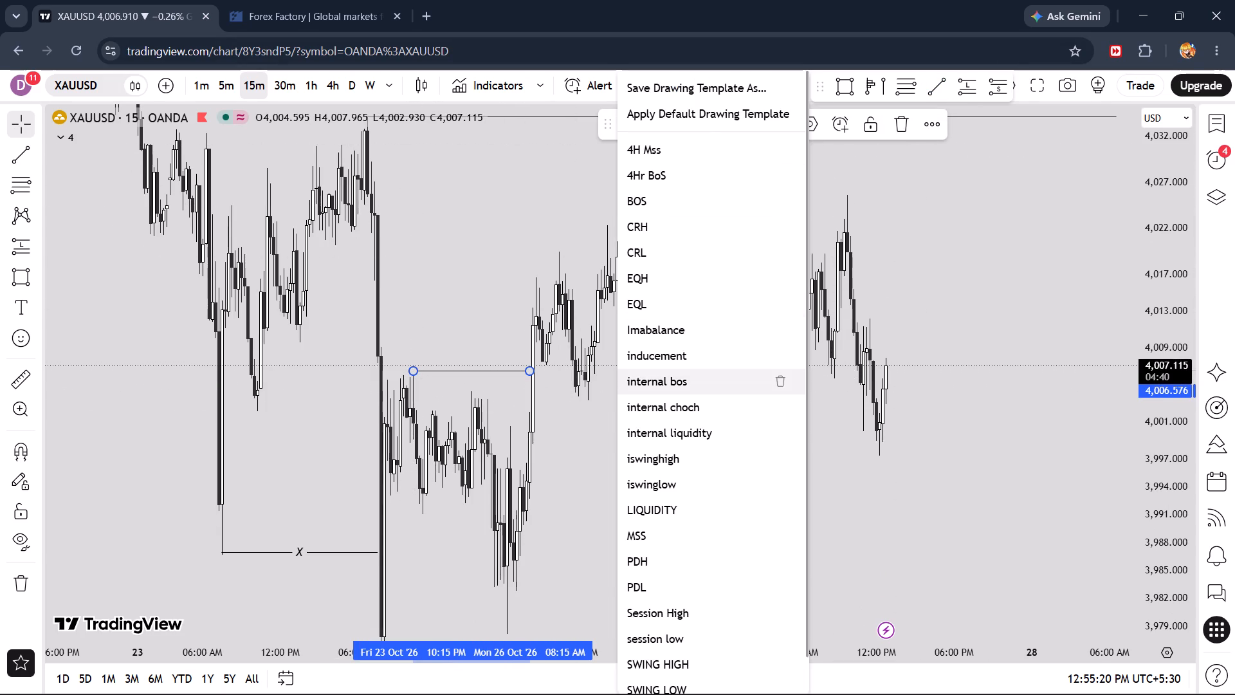
click(693, 384)
click(457, 265)
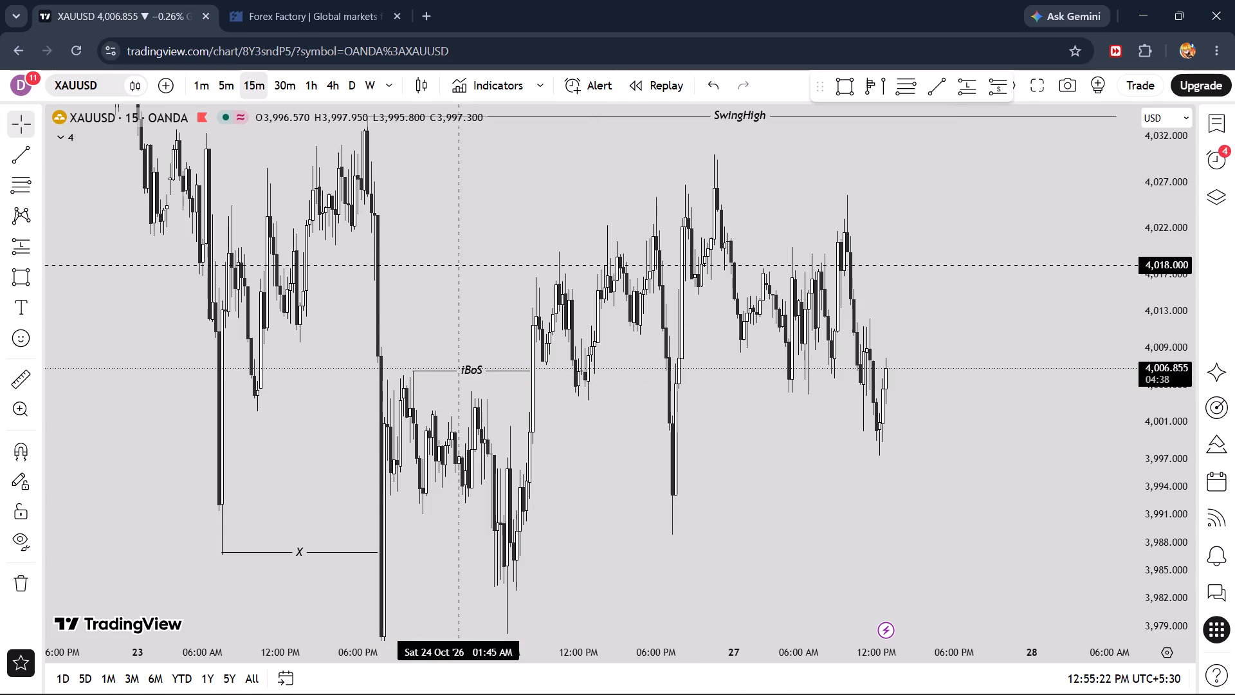
Draw a horizontal trend line at about 4,019.5 from 10:30 AM to 05:45 PM on 26 October with the internal bos template.
scroll(693, 259, up, 4)
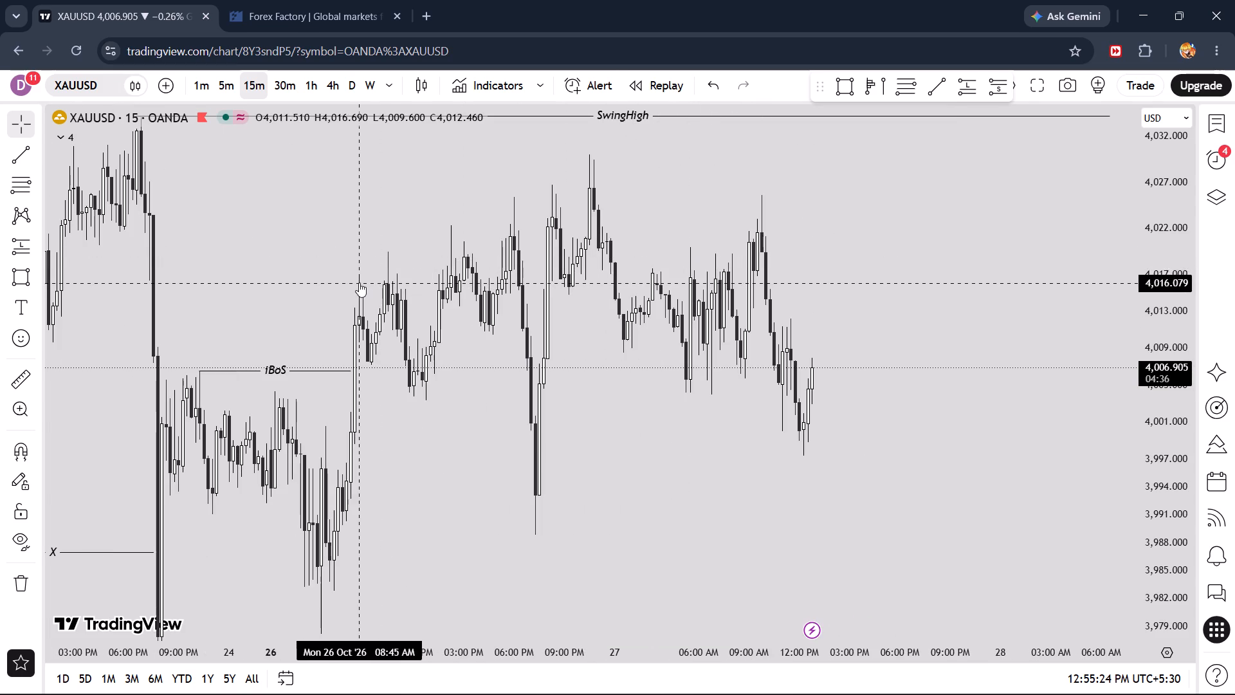
click(938, 89)
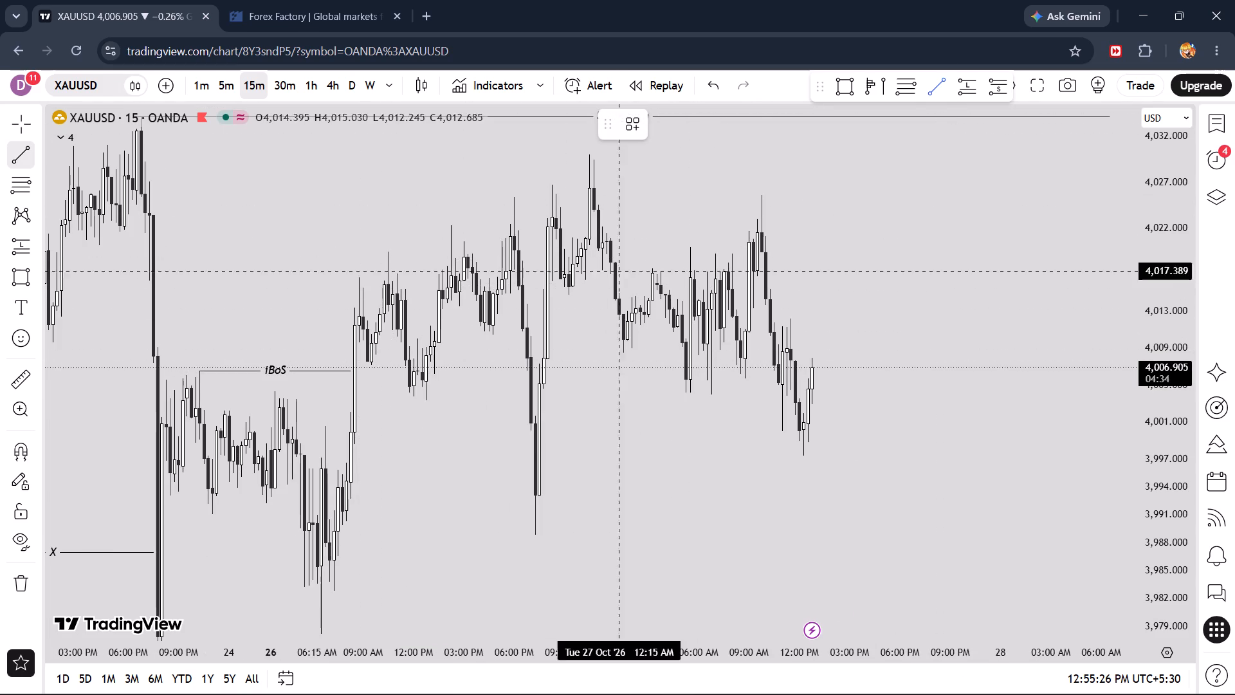
click(387, 252)
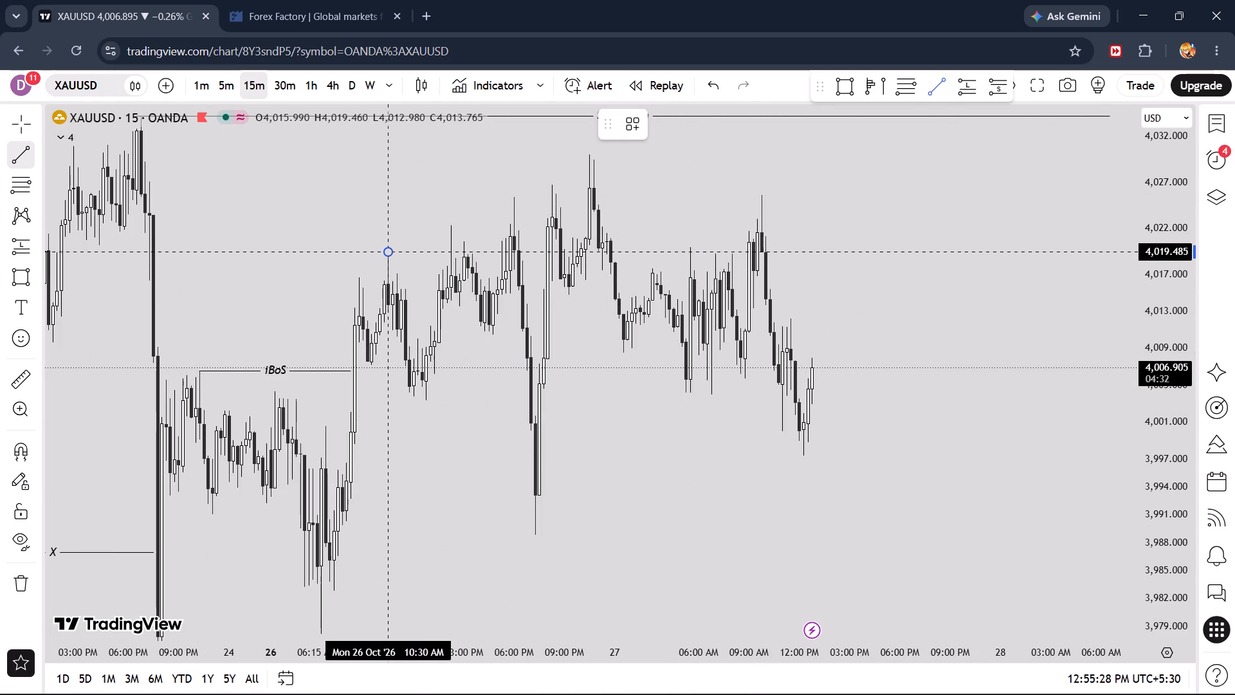
shift+click(509, 258)
click(640, 120)
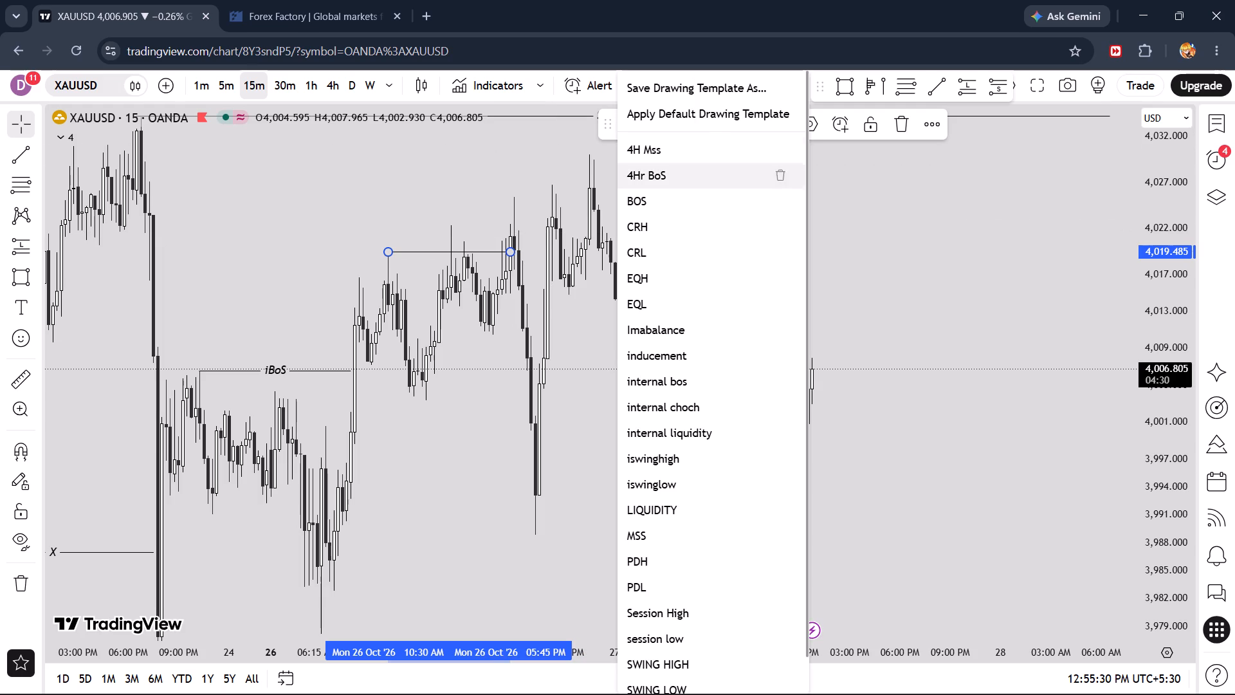
click(679, 386)
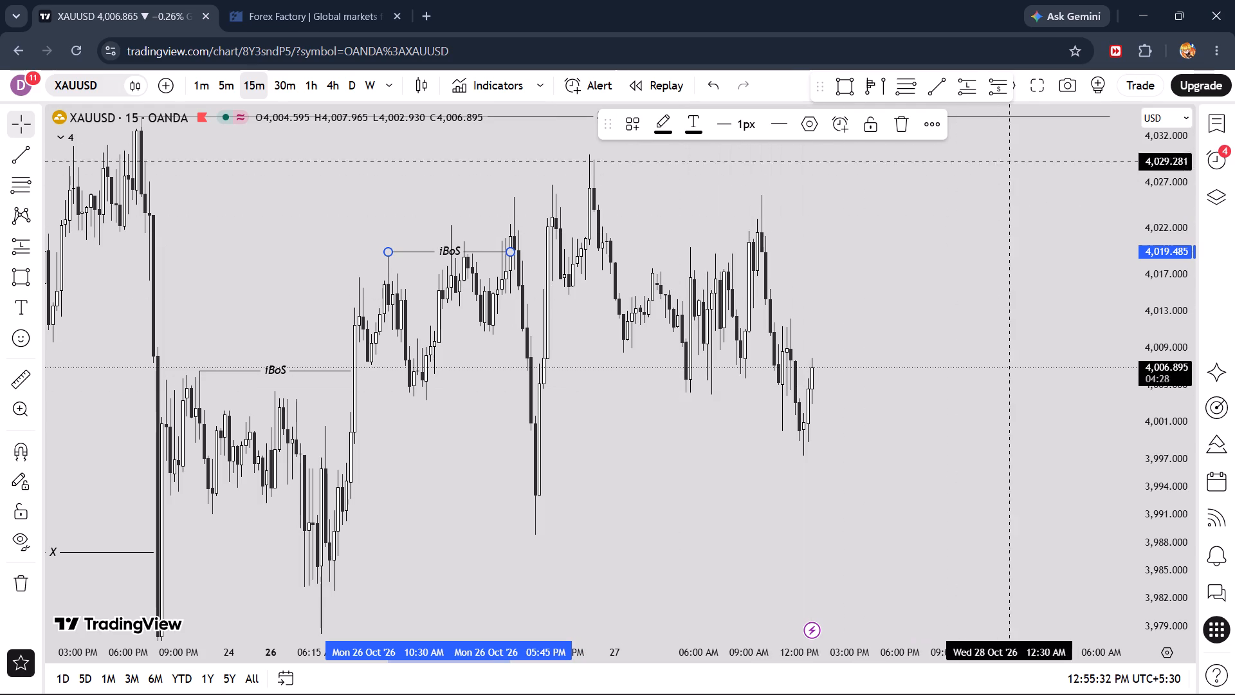
Draw a horizontal trend line at about 4,025.3 from the 26 October evening high to the 10:30 PM candle with the internal bos template.
click(939, 85)
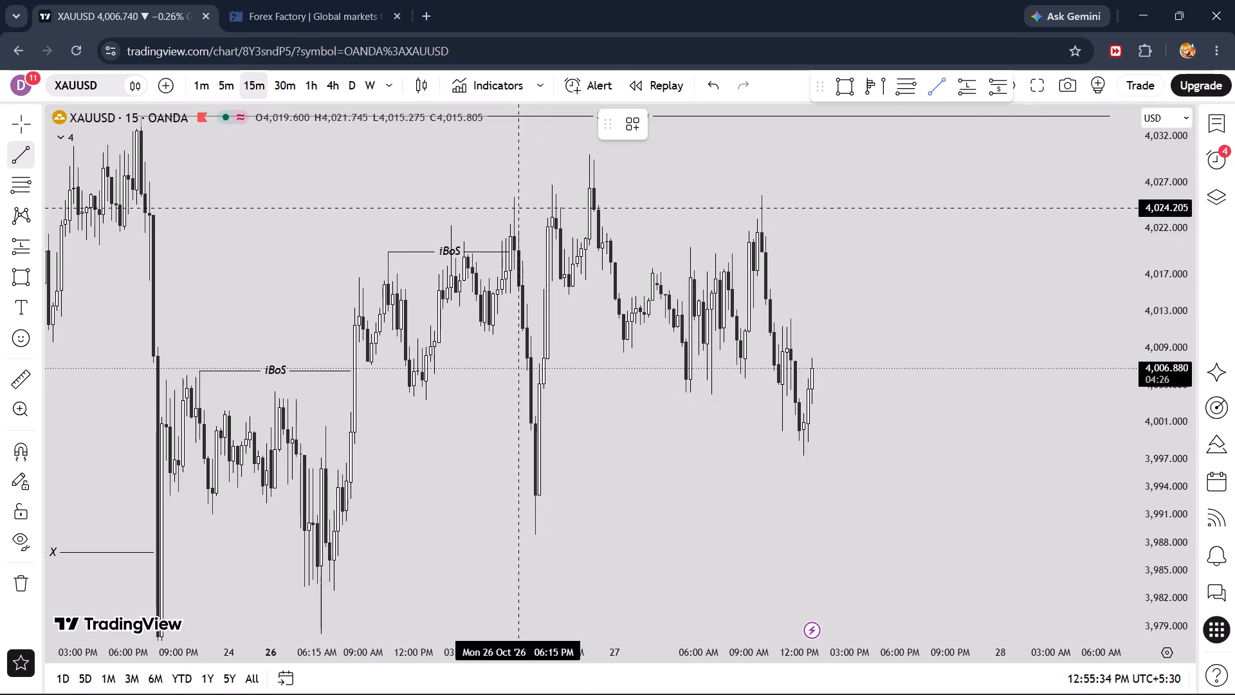
click(515, 198)
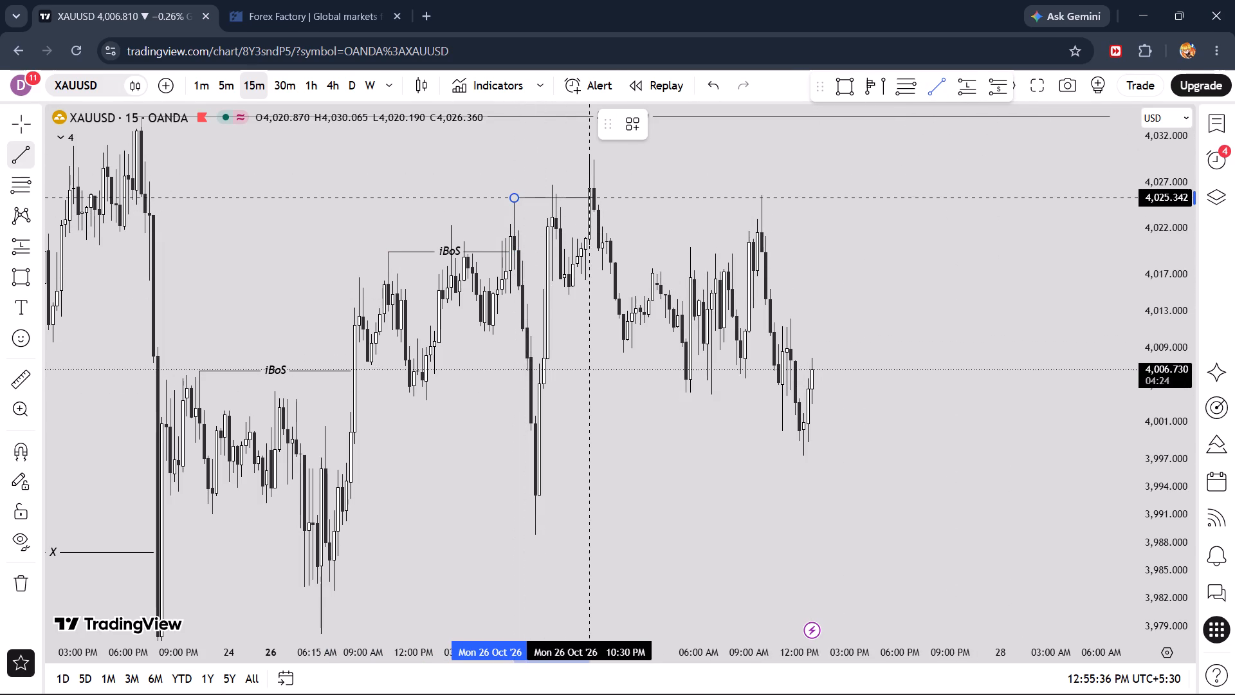
shift+click(589, 205)
click(632, 122)
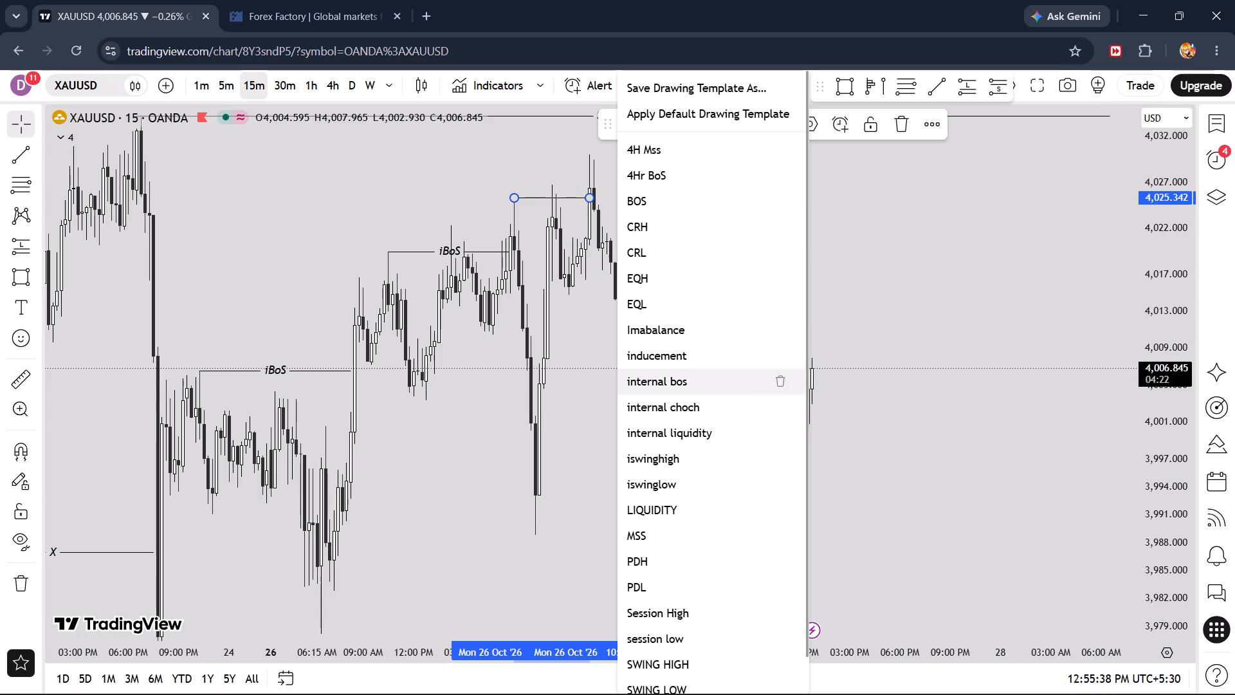
click(669, 373)
Draw a horizontal trend line at about 4,029.9 from the 26 October 10:30 PM high to 27 October 04:00 PM.
drag(873, 214, 933, 251)
scroll(933, 251, up, 3)
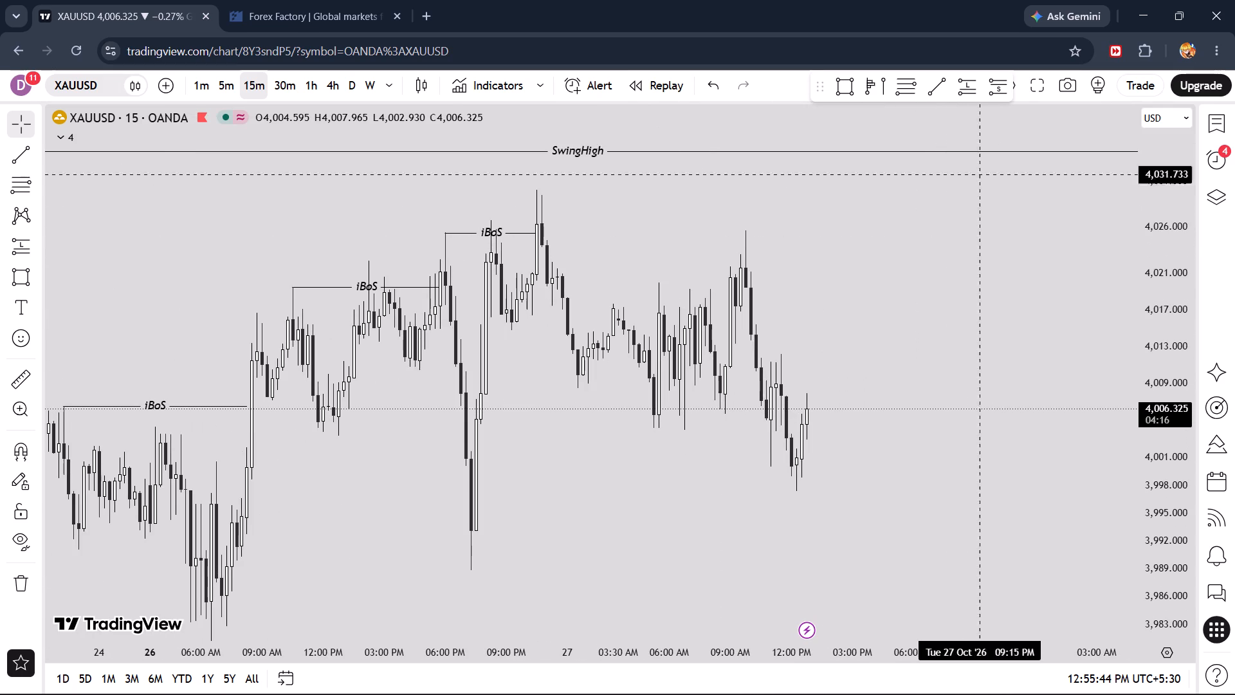
click(941, 89)
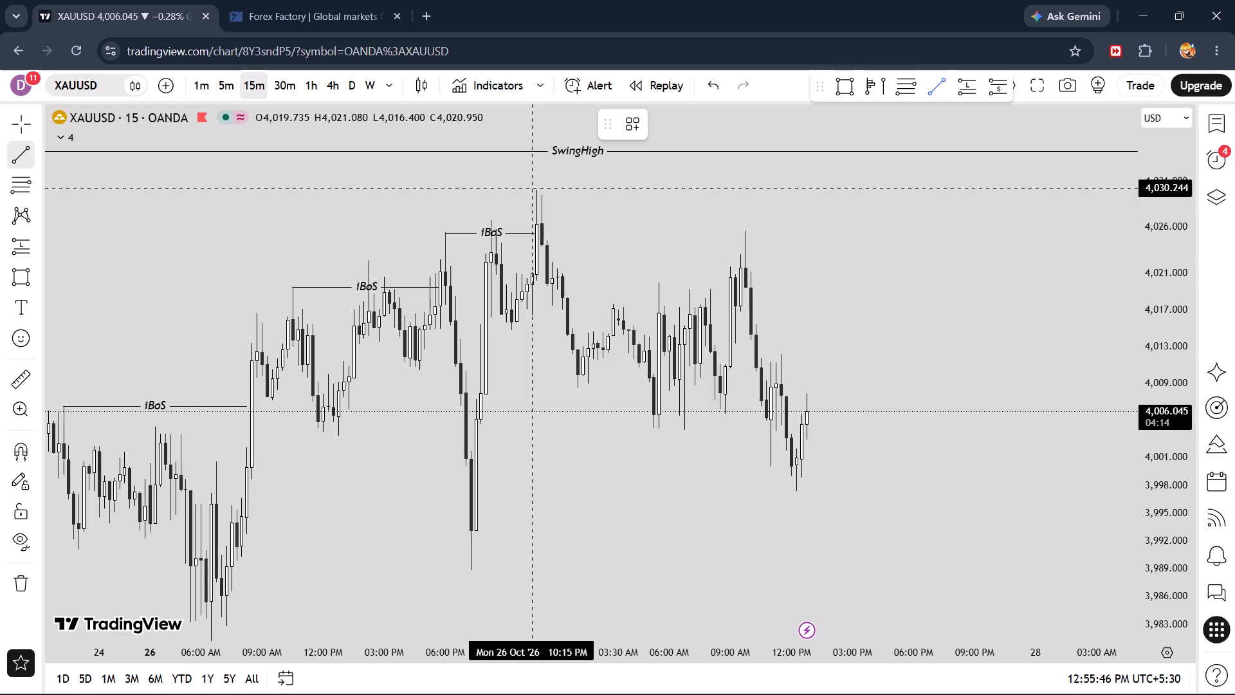
shift+click(536, 191)
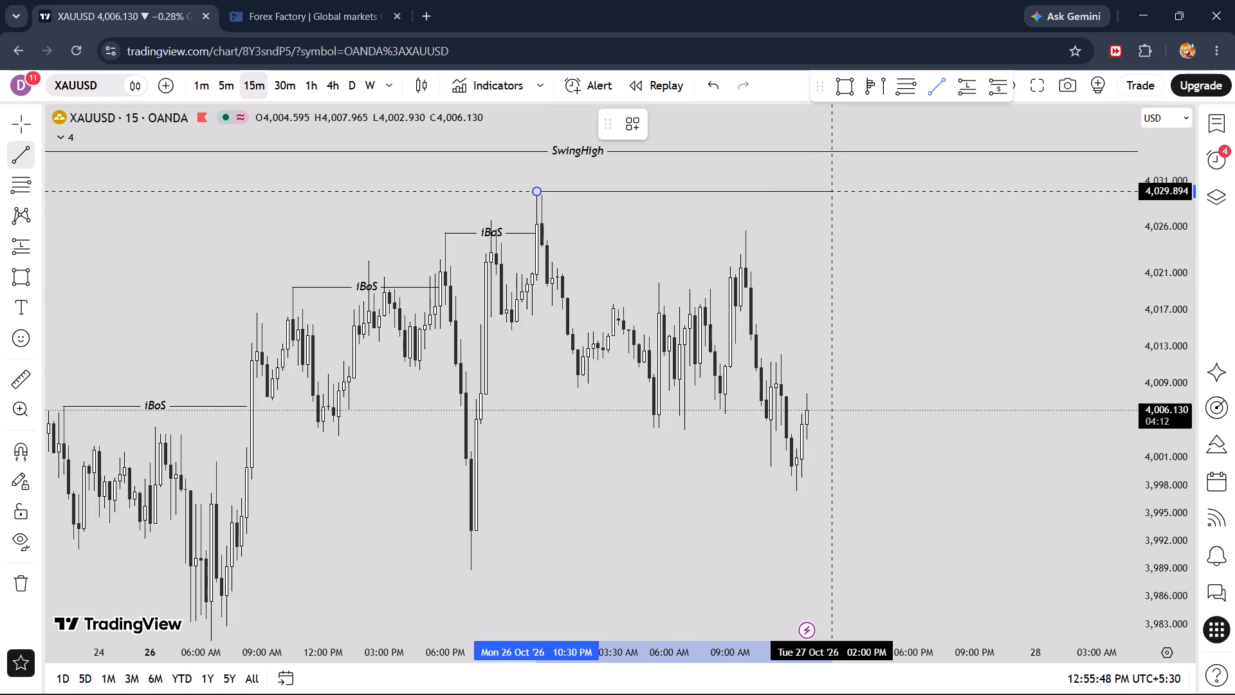
shift+click(875, 204)
Draw a horizontal trend line at about 3,988.9 from the 26 October 07:15 PM low to 27 October 04:00 PM.
drag(907, 317, 893, 220)
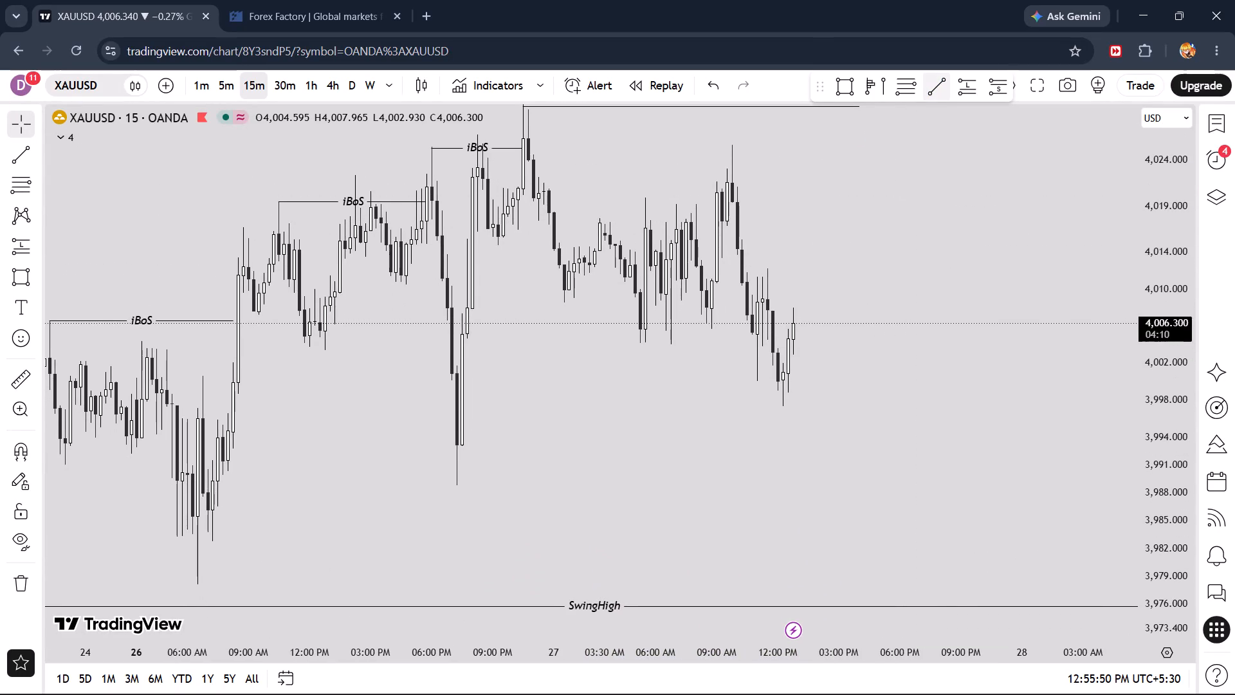
click(925, 76)
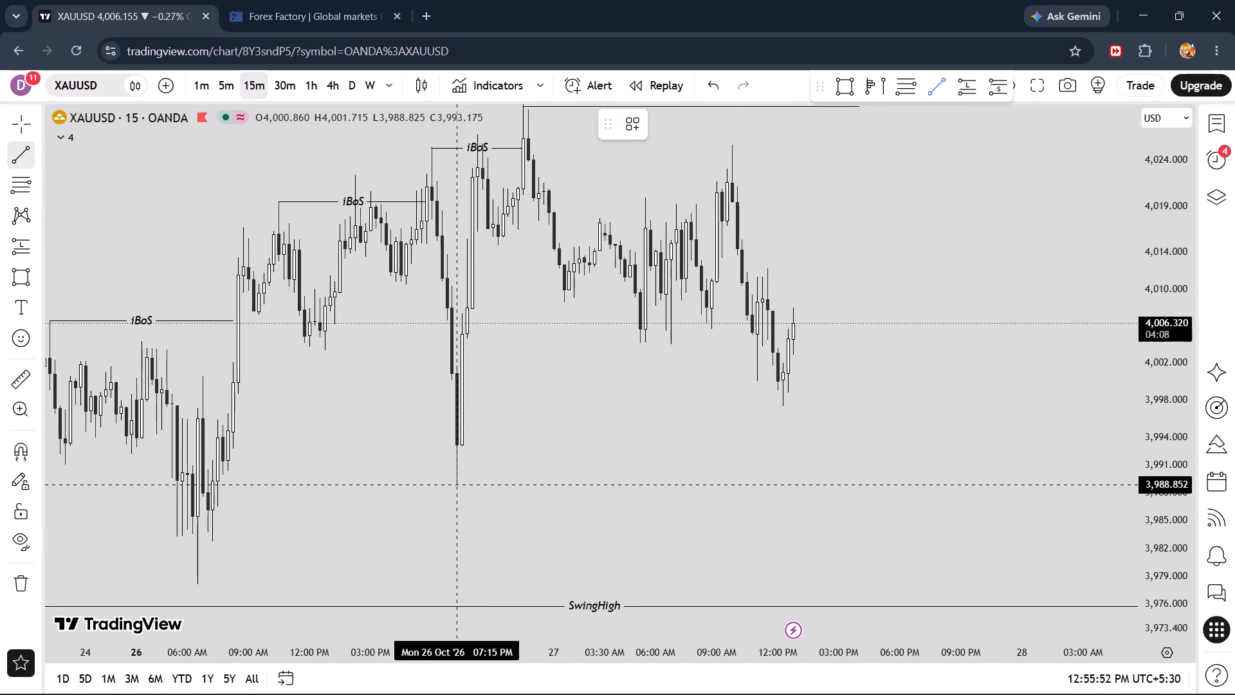
shift+click(456, 485)
shift+click(858, 484)
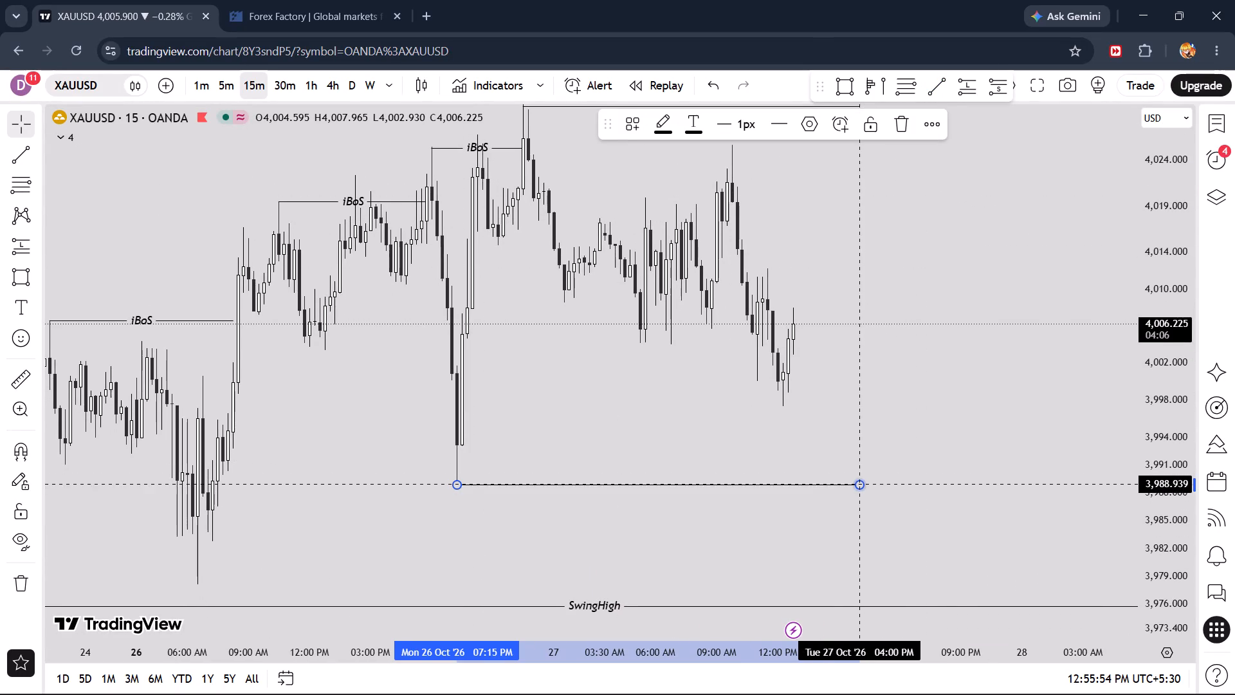
Apply the Session High template, labelled SH, to the trend line at about 4,029.9.
drag(877, 286, 902, 394)
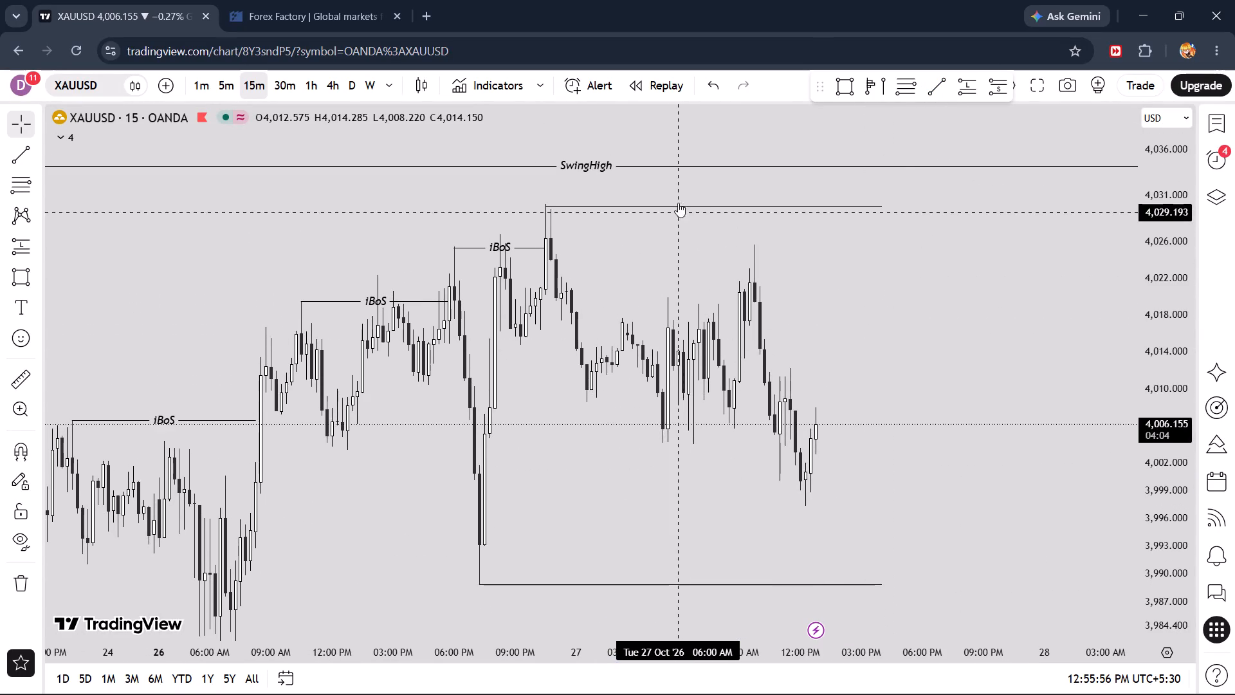
click(674, 204)
click(642, 125)
scroll(688, 465, down, 1)
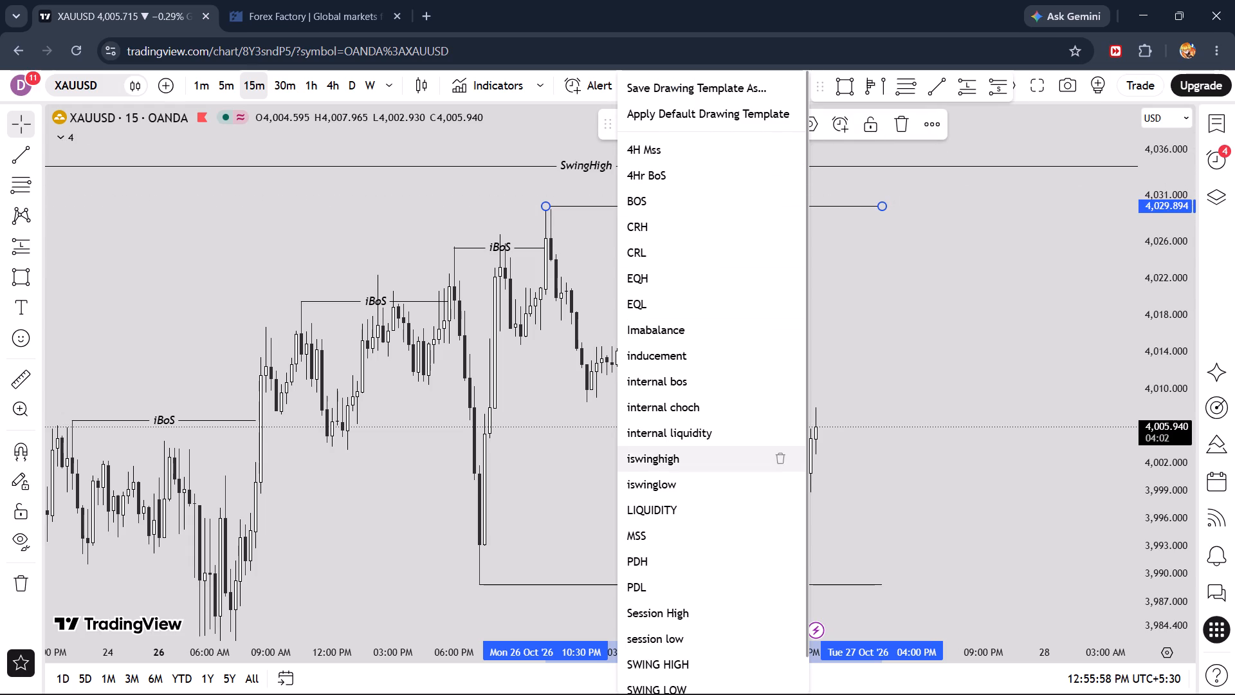
scroll(688, 465, down, 3)
click(690, 573)
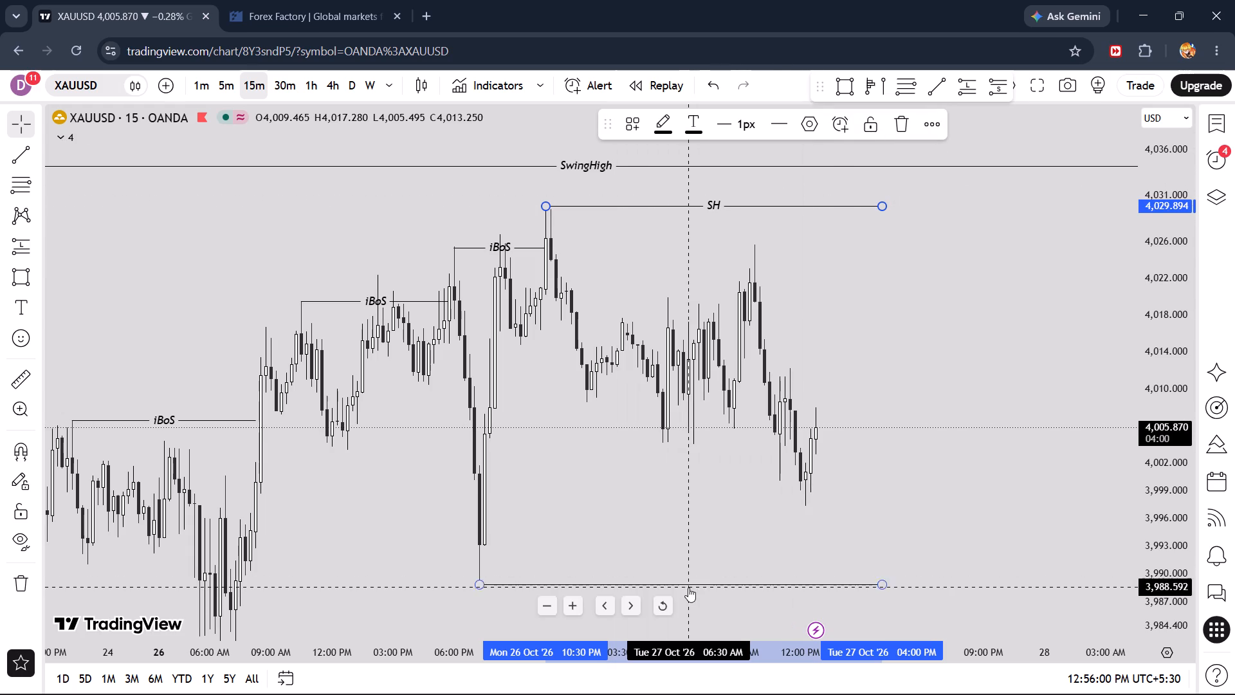
Apply the session low template, labelled SL, to the trend line at about 3,988.9.
click(688, 588)
click(695, 581)
click(691, 584)
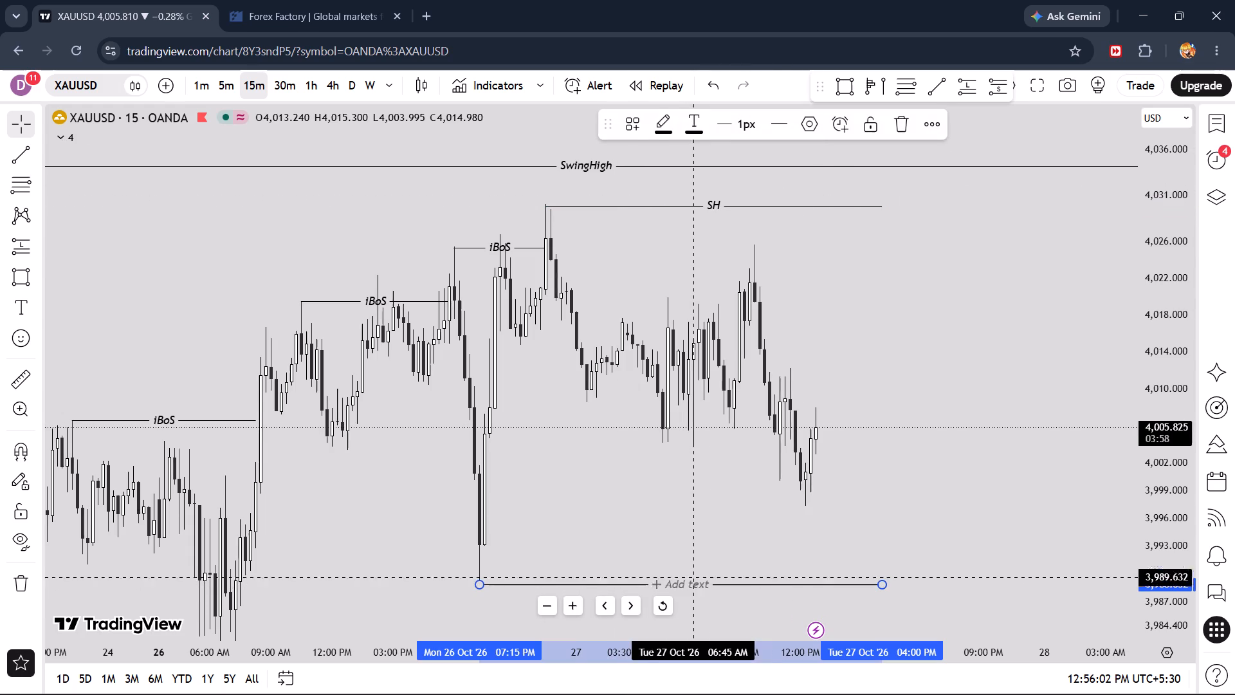
click(636, 134)
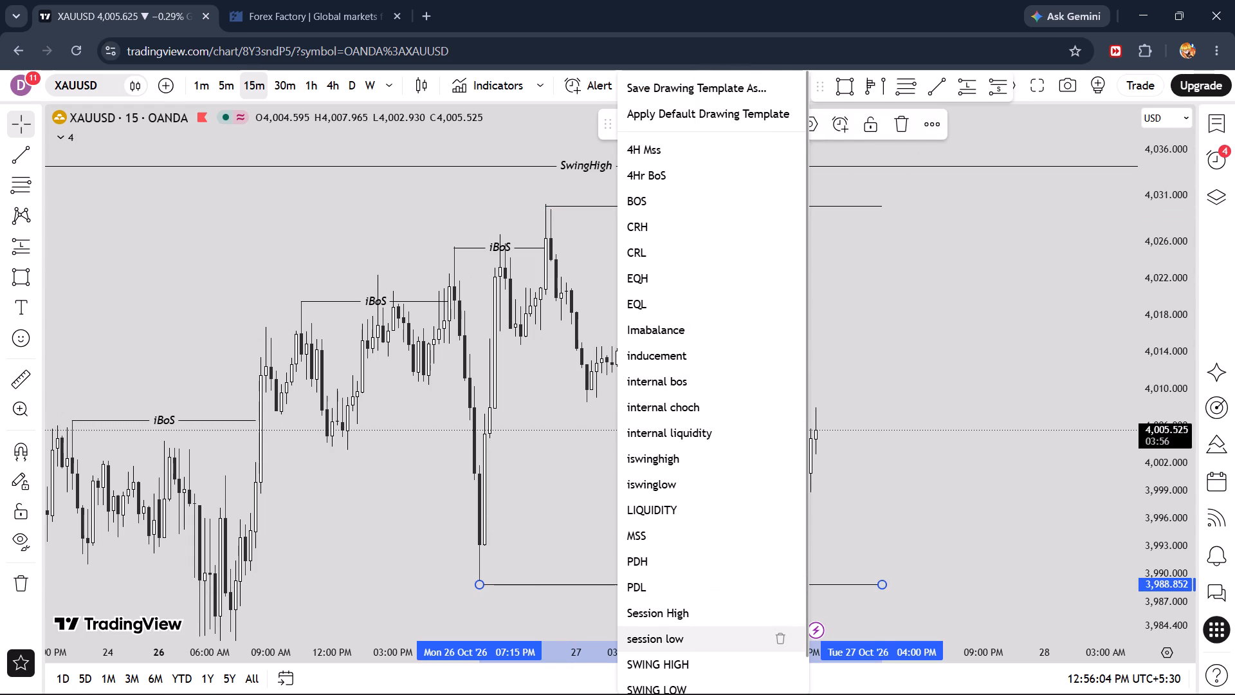
click(695, 640)
drag(616, 455, 635, 474)
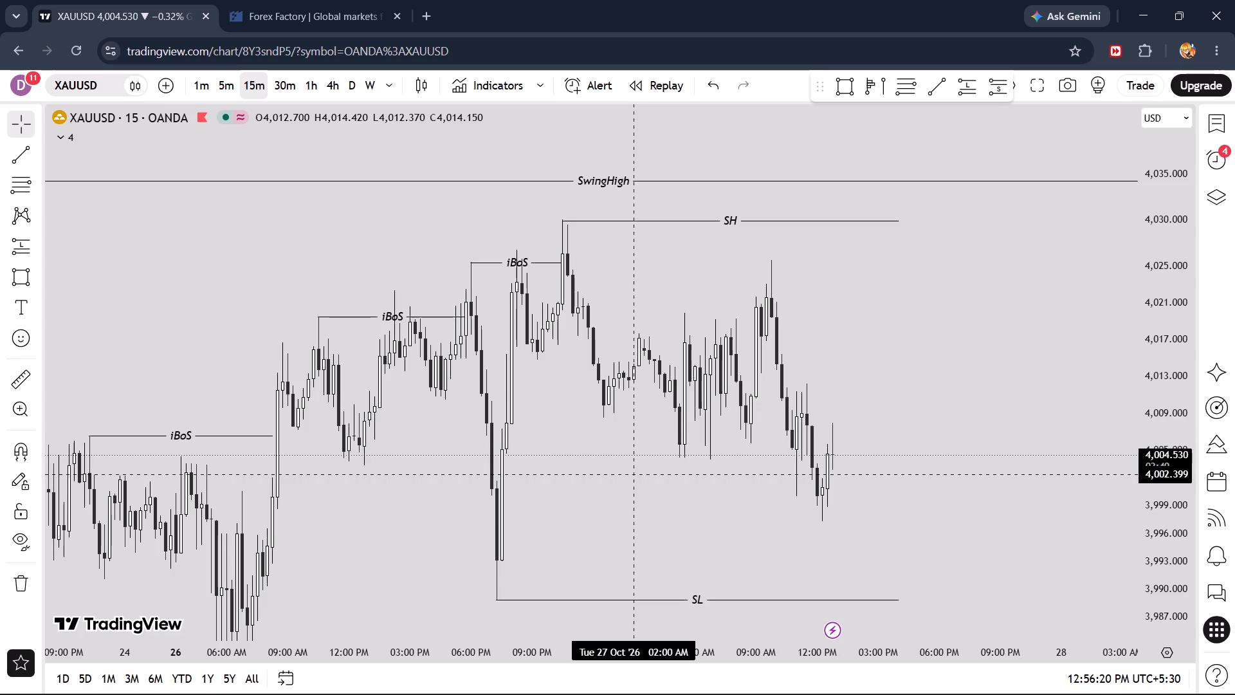
Draw a rectangle from the 26 October 07:15 PM candle between about 4,002.2 and 3,988.8, extended to 27 October 07:45 PM.
drag(635, 474, 768, 452)
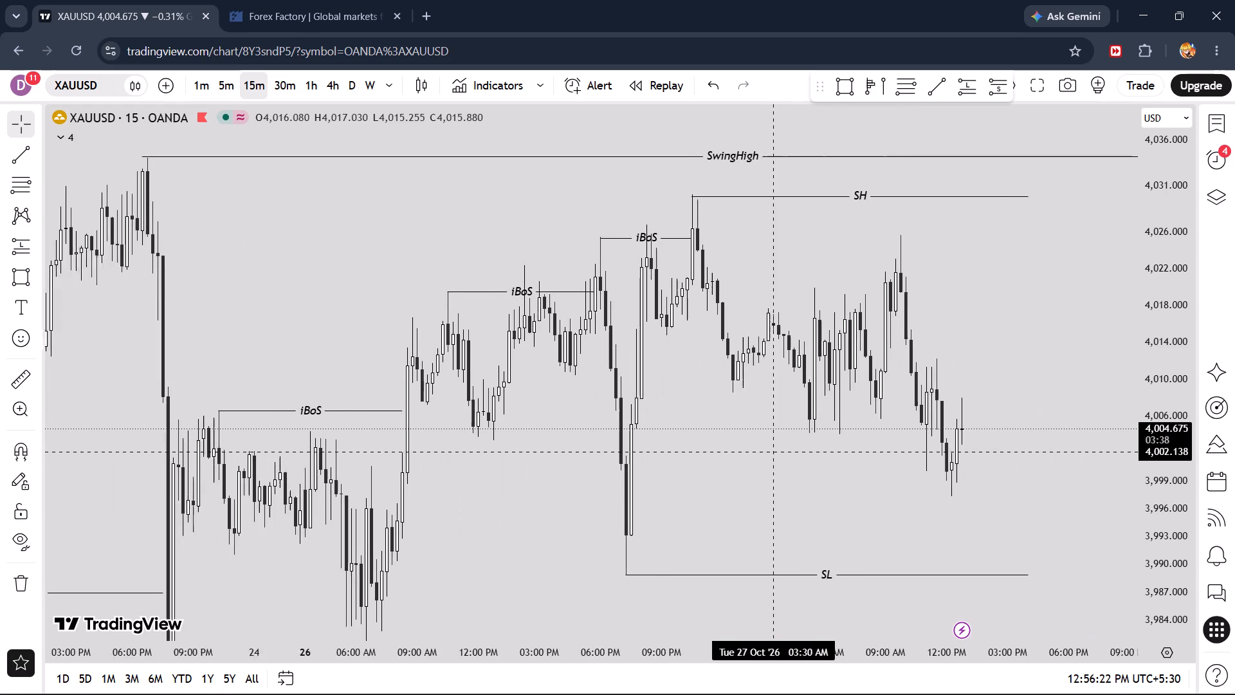
drag(768, 452, 767, 452)
scroll(767, 452, up, 3)
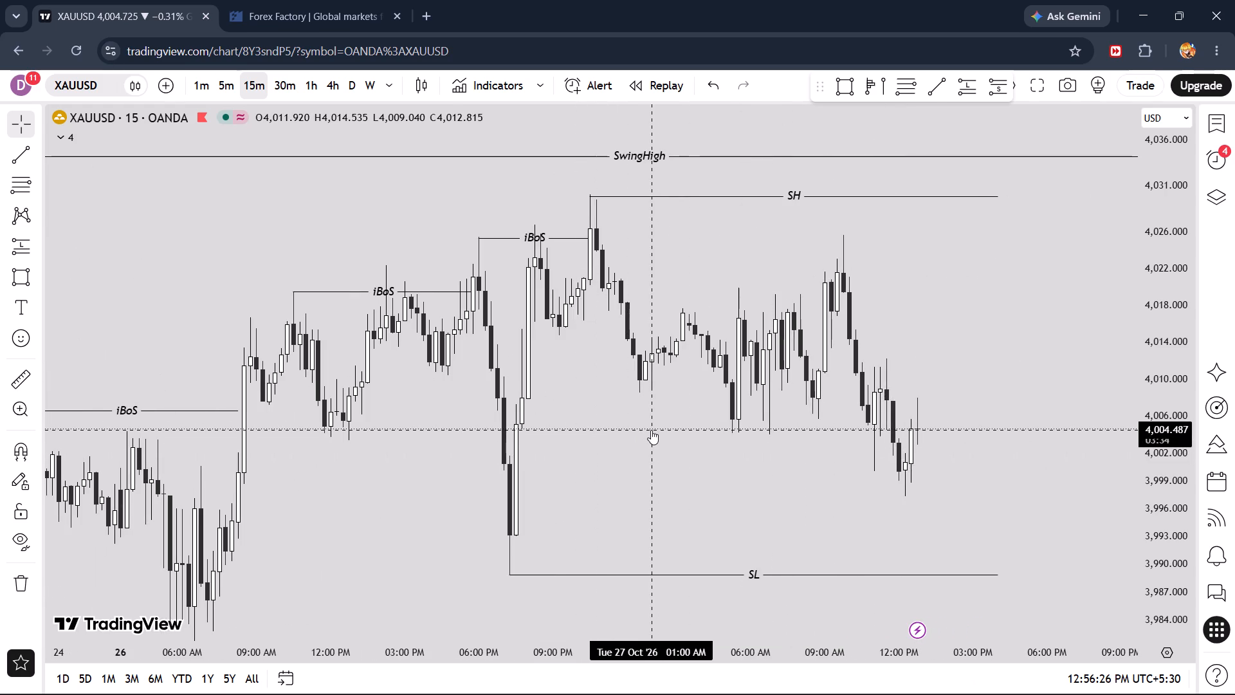
drag(775, 505, 642, 453)
click(834, 93)
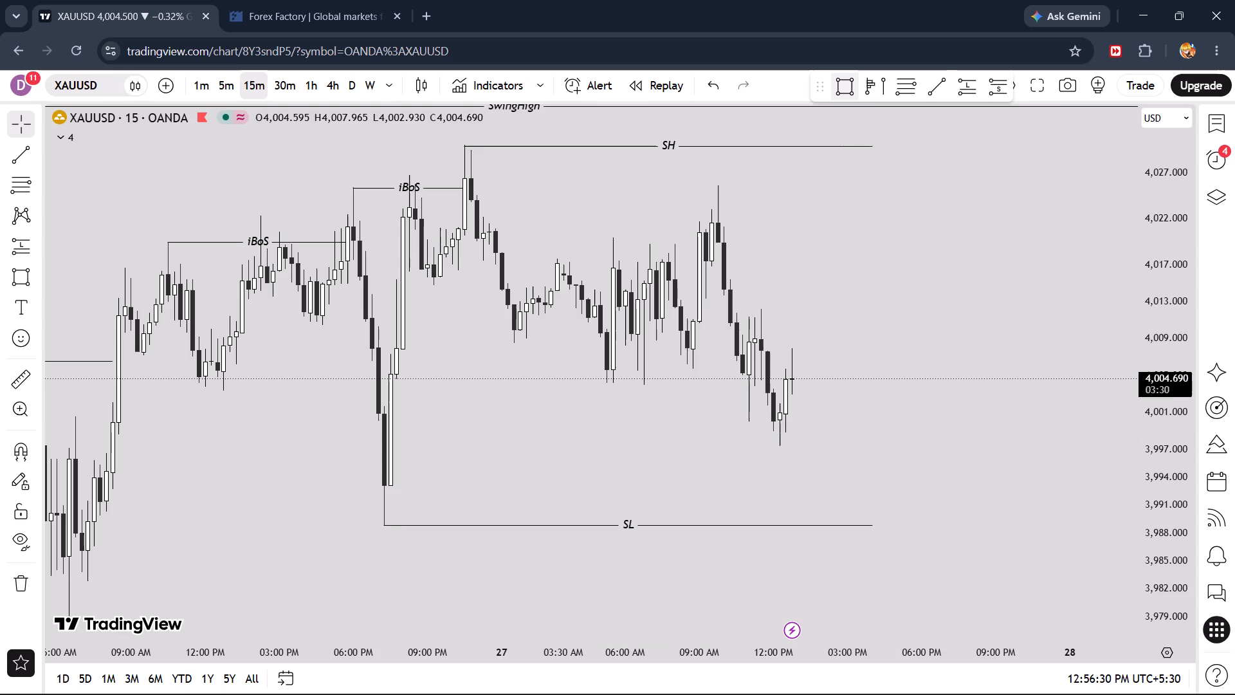
click(387, 401)
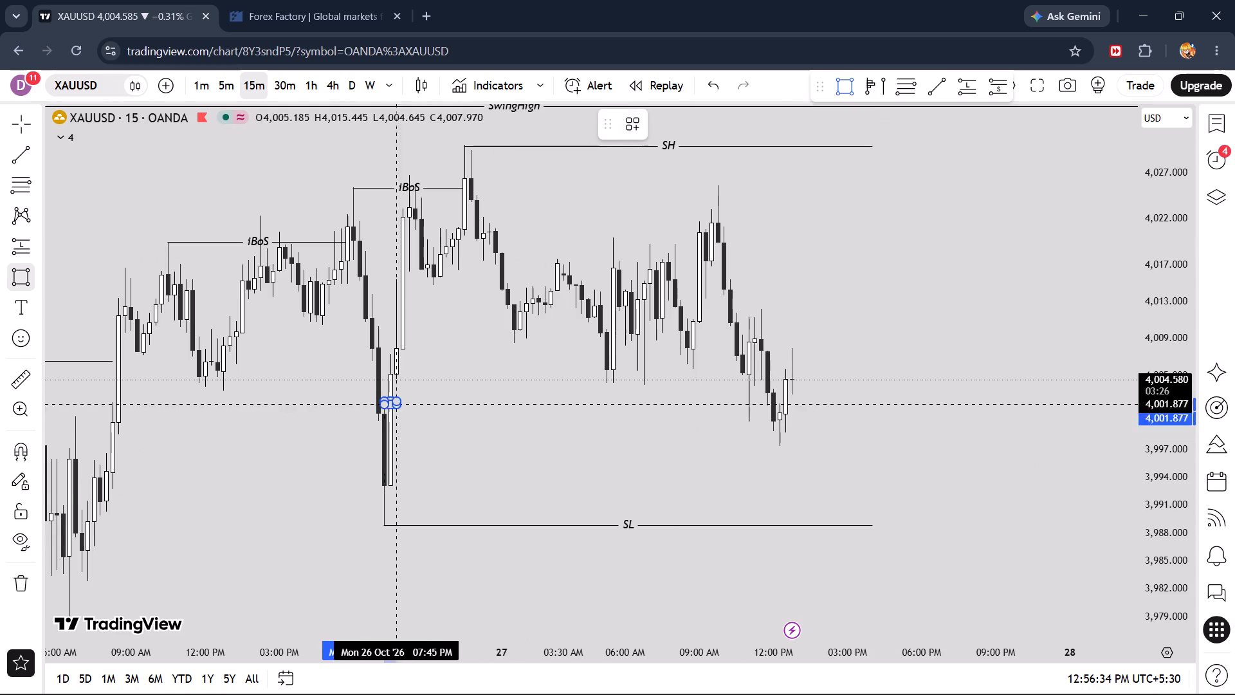
click(425, 526)
drag(428, 459, 967, 453)
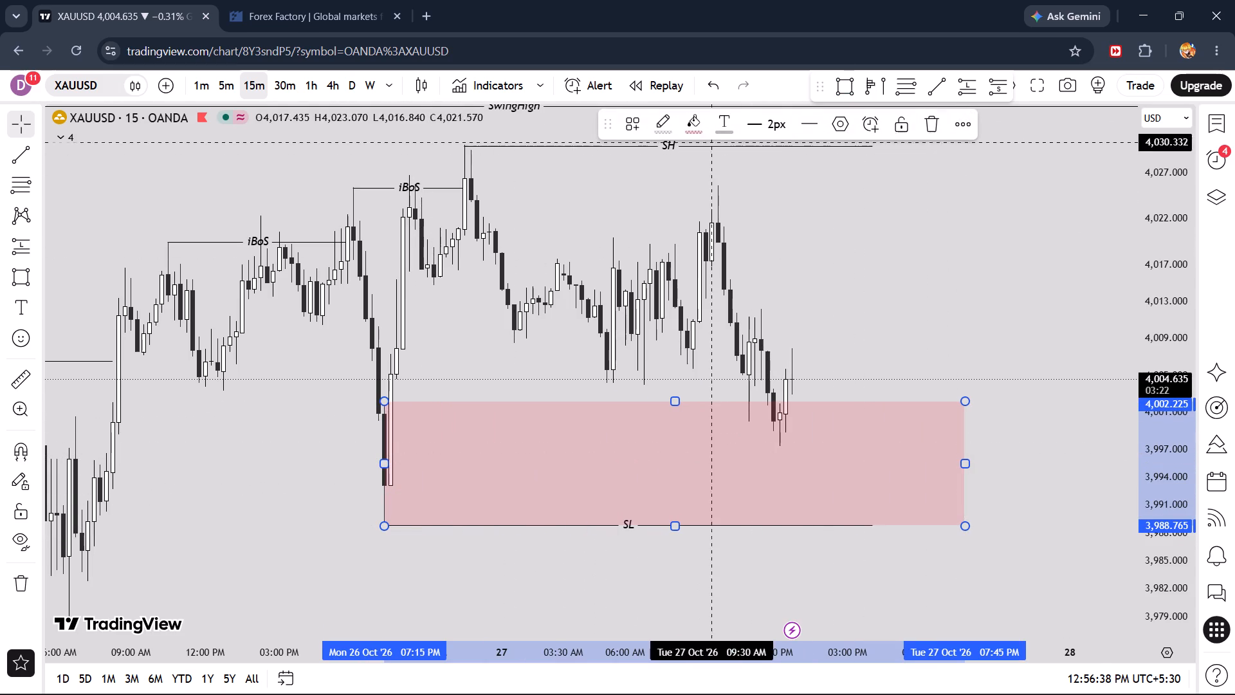
Apply the saved grey-fill template to the rectangle above the SL line.
click(625, 127)
click(657, 273)
Switch to the 5-minute chart and lower the grey rectangle's top edge to about 3,994.8.
drag(864, 293, 913, 314)
scroll(913, 314, up, 2)
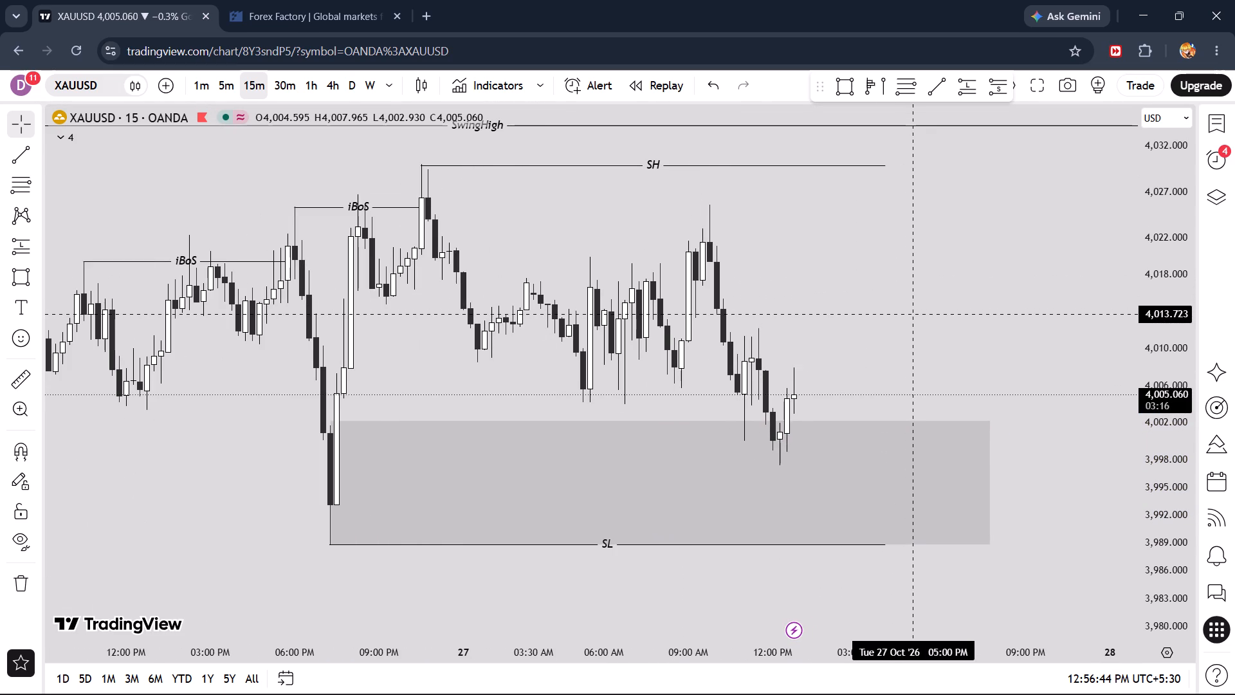
click(219, 95)
scroll(460, 519, down, 8)
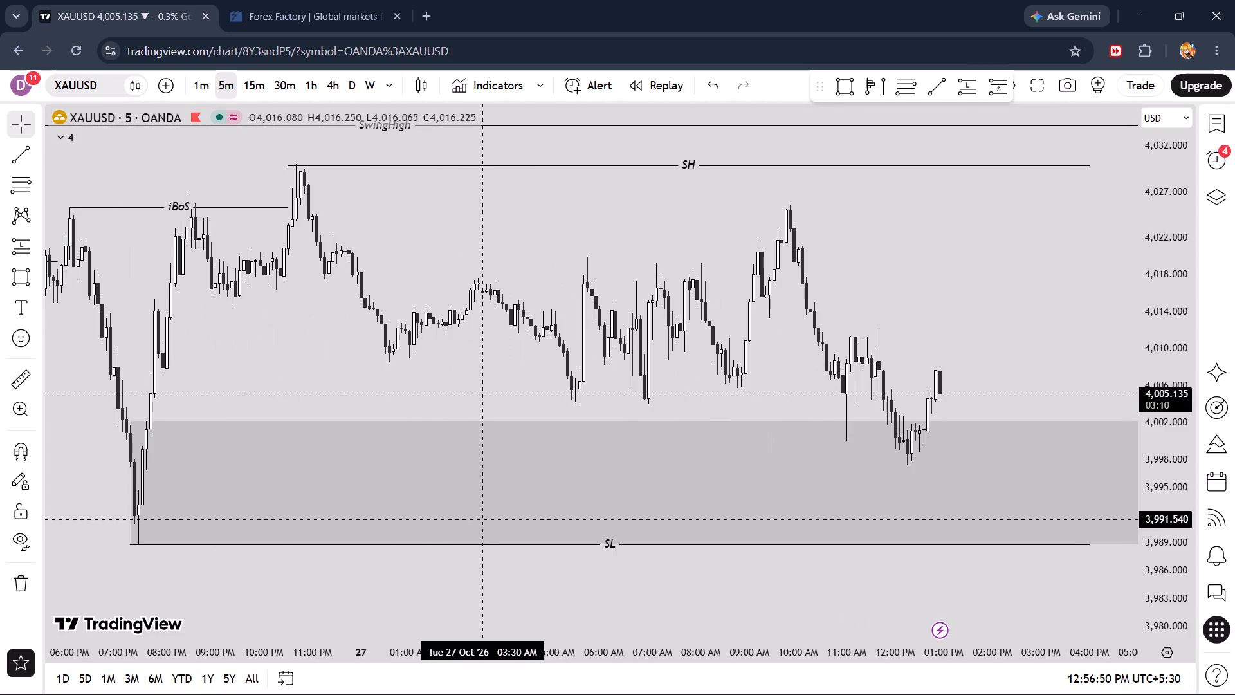
drag(953, 314, 897, 309)
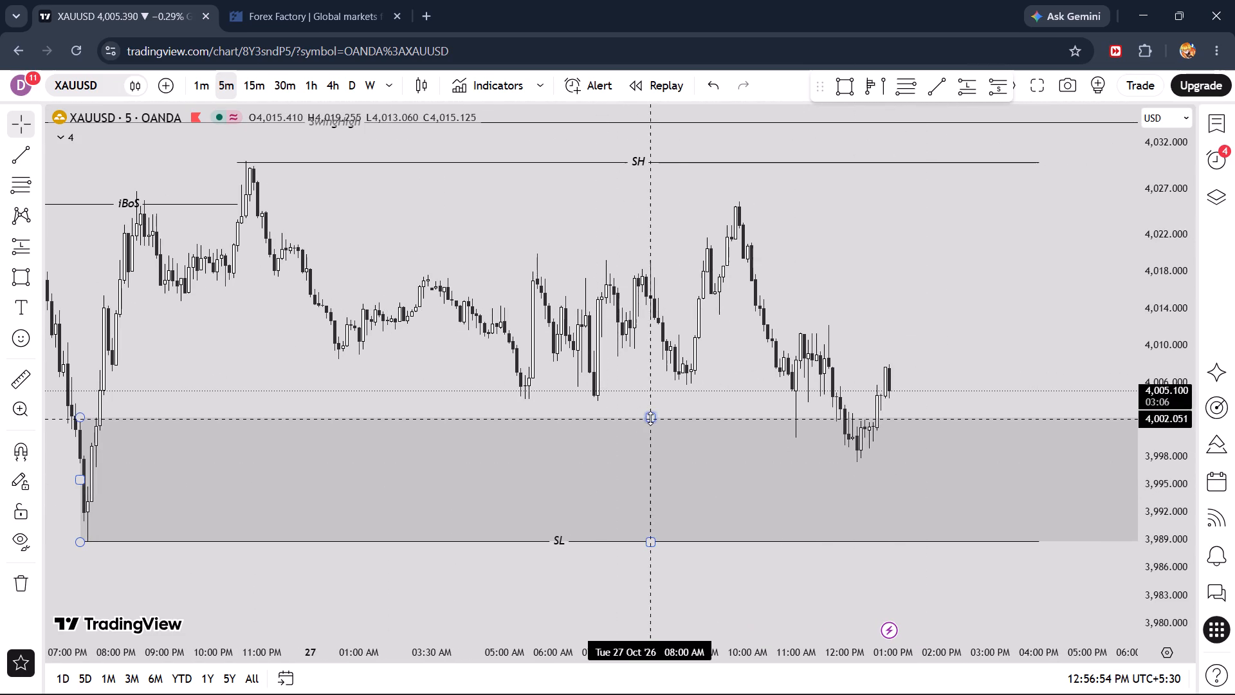
drag(650, 418, 630, 488)
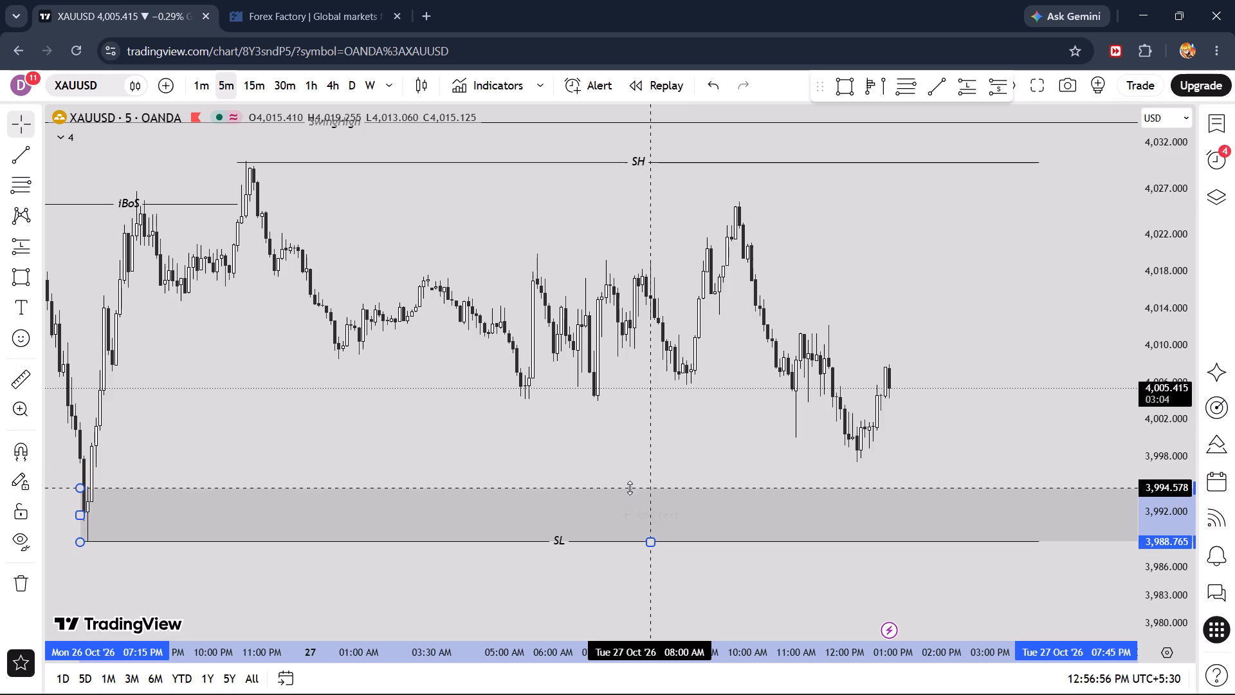
drag(630, 488, 630, 485)
click(494, 431)
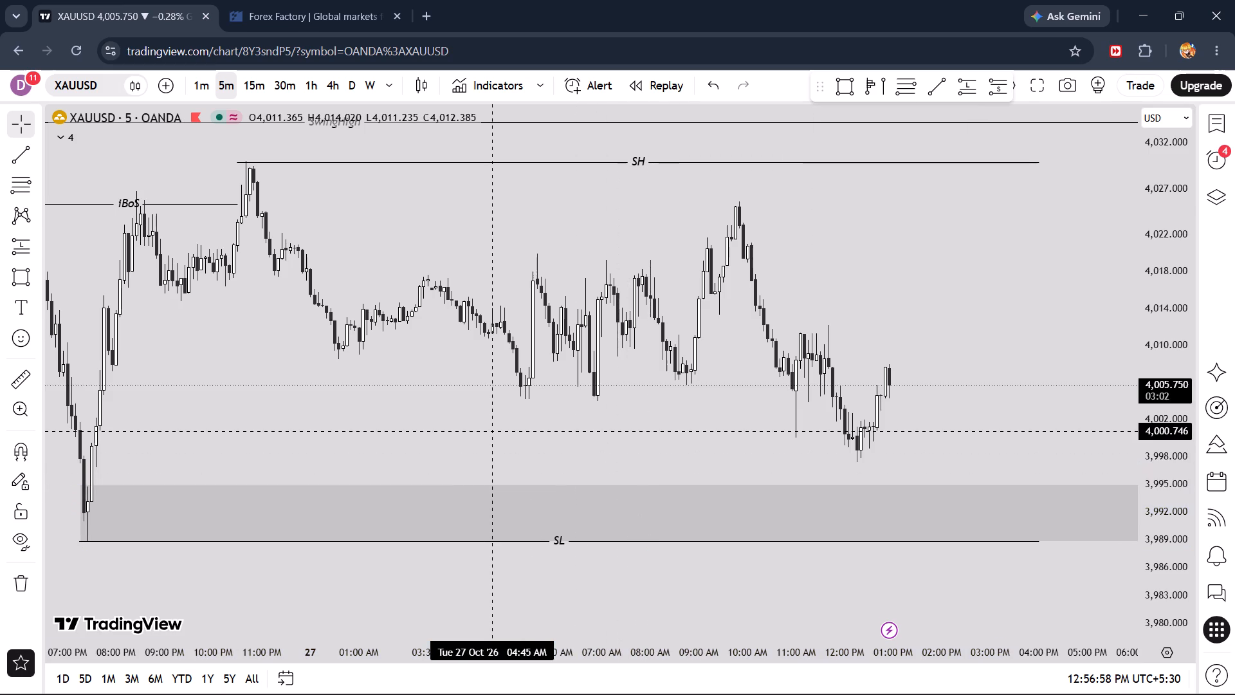
Draw a rectangle from 26 October 07:10 PM between about 3,997.3 and 3,994.7, extended to 27 October 04:05 PM.
click(838, 84)
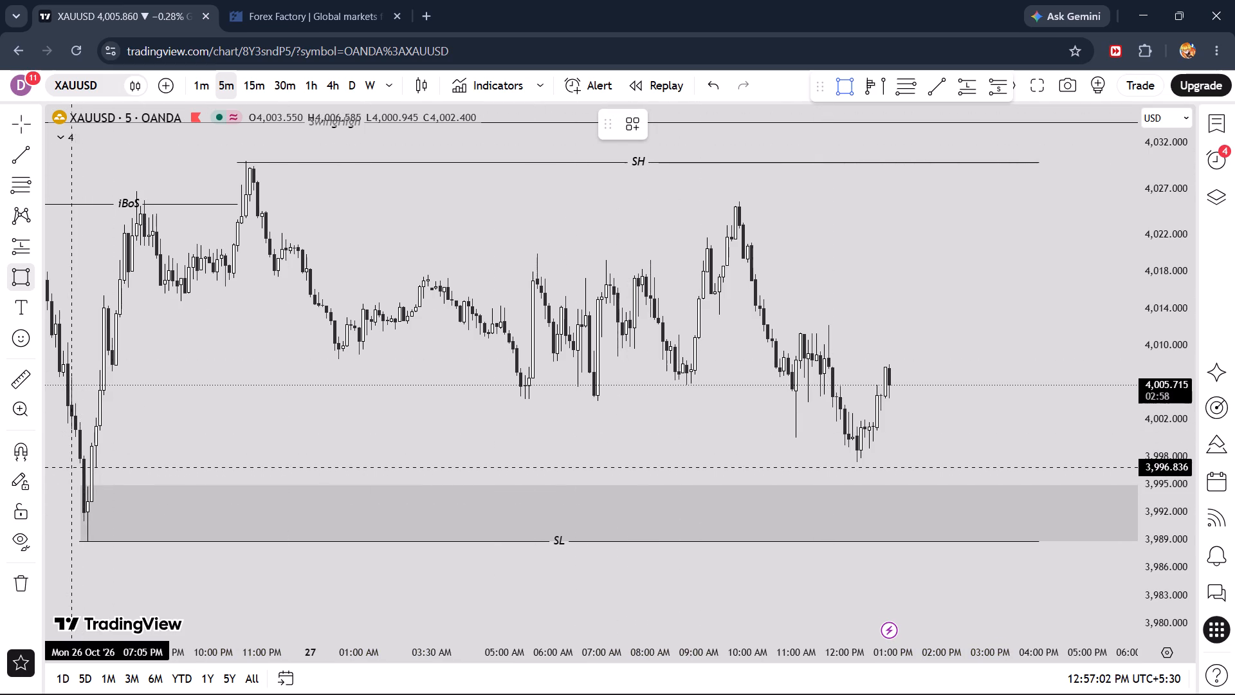
click(76, 463)
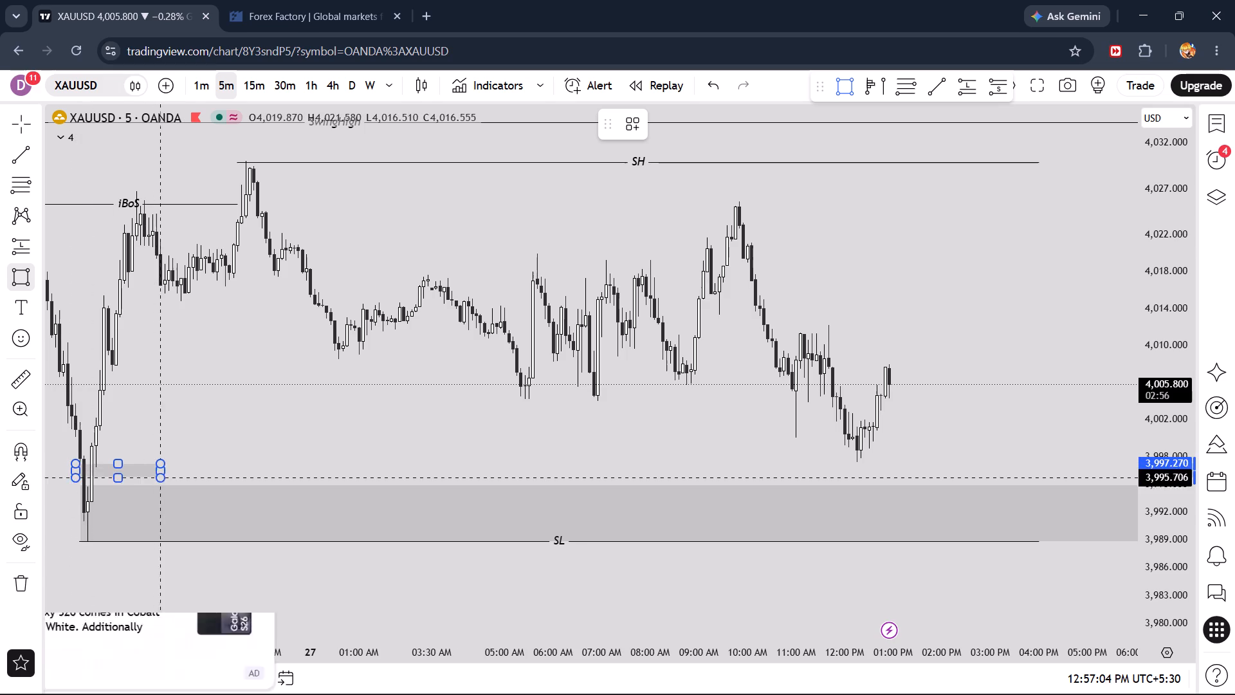
click(166, 487)
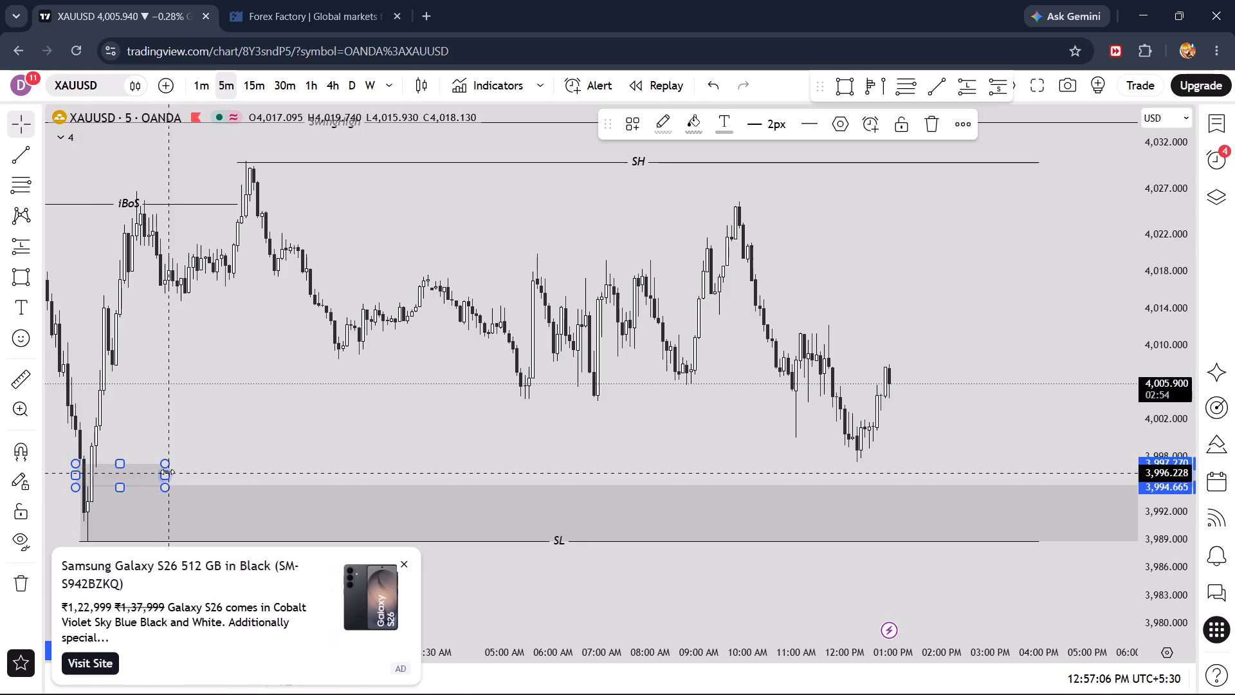
drag(166, 472, 1034, 477)
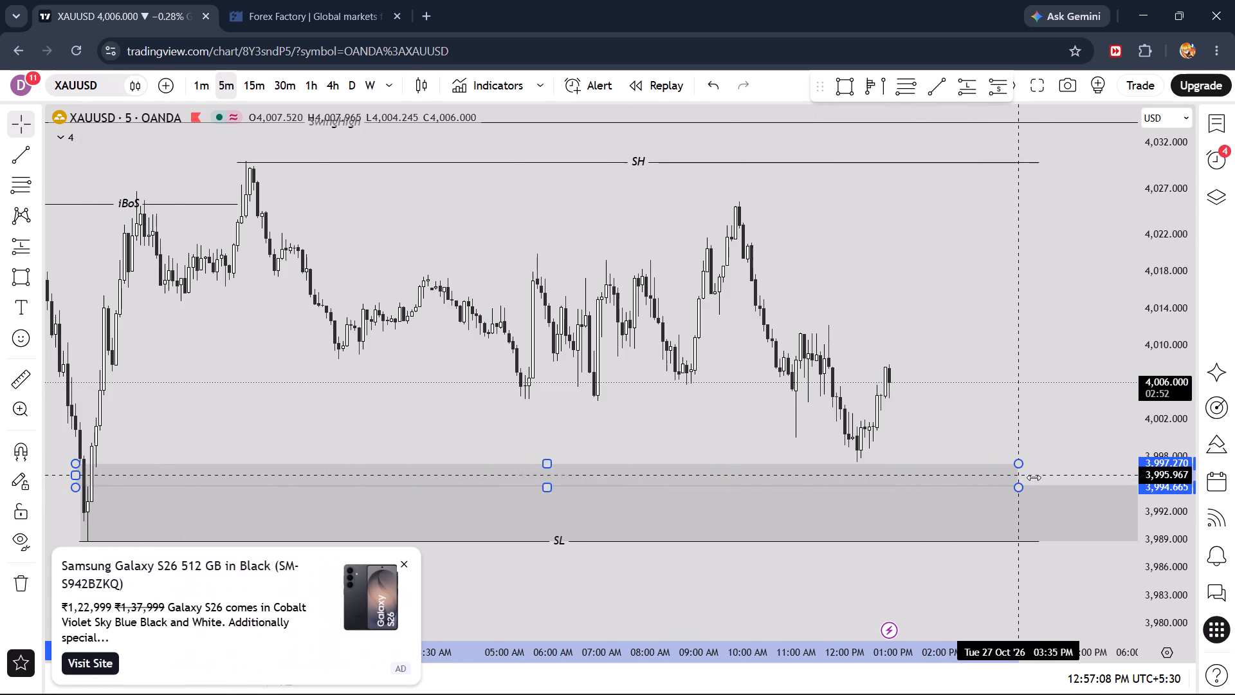
drag(1034, 477, 1043, 477)
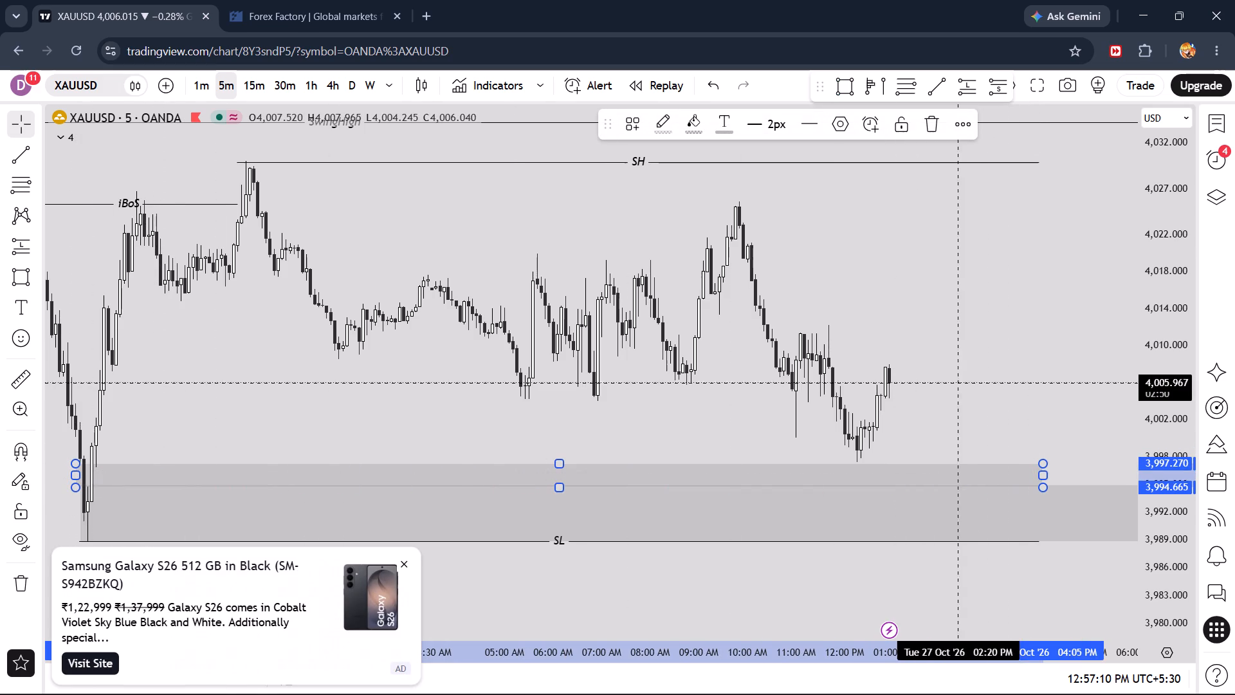
Apply the saved outline-only template to the narrow rectangle above the grey zone.
click(634, 130)
click(665, 293)
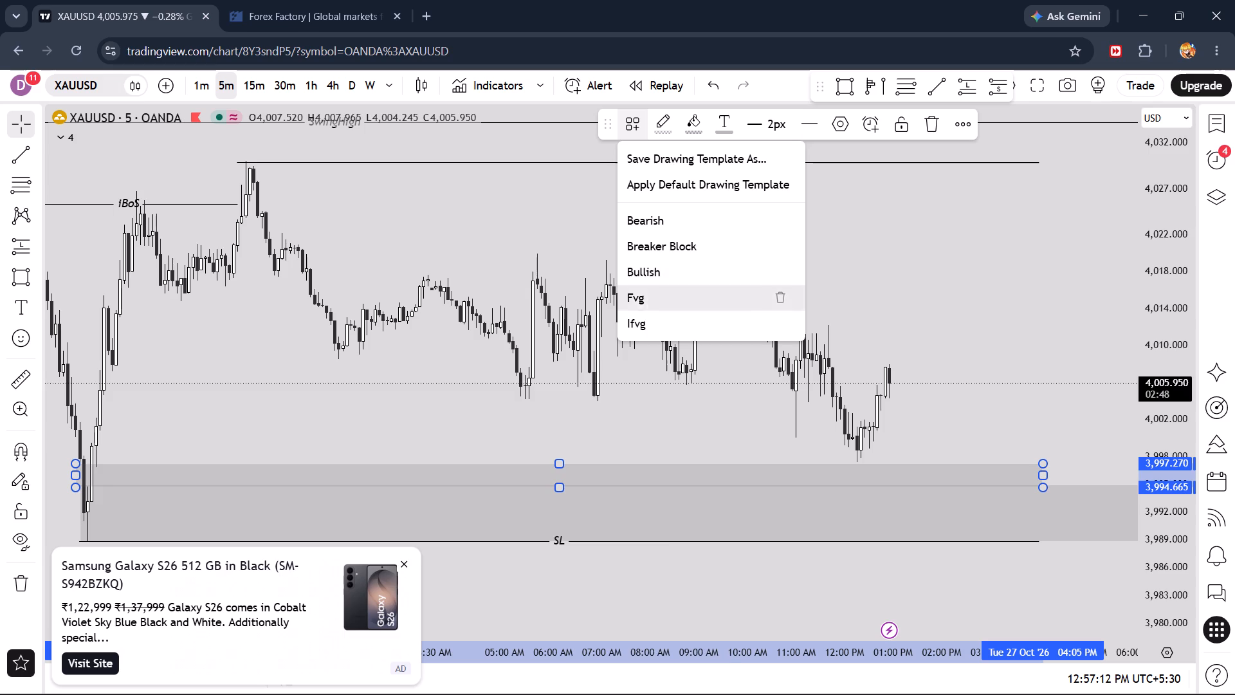
click(408, 563)
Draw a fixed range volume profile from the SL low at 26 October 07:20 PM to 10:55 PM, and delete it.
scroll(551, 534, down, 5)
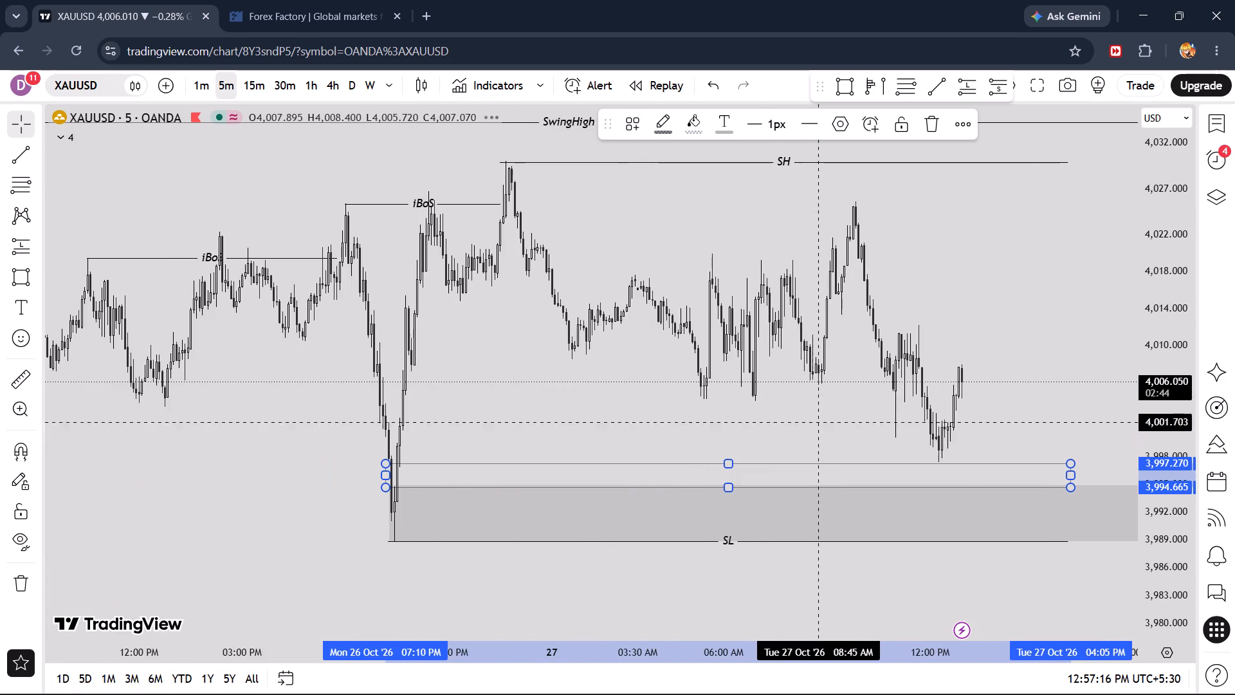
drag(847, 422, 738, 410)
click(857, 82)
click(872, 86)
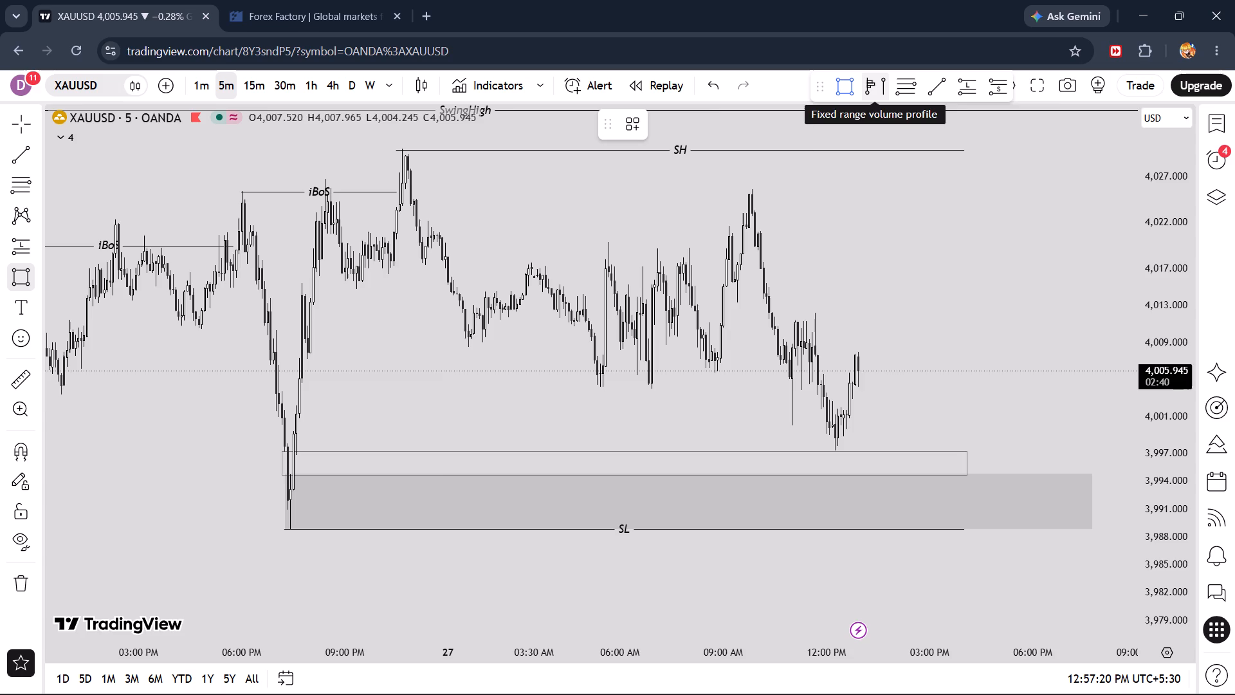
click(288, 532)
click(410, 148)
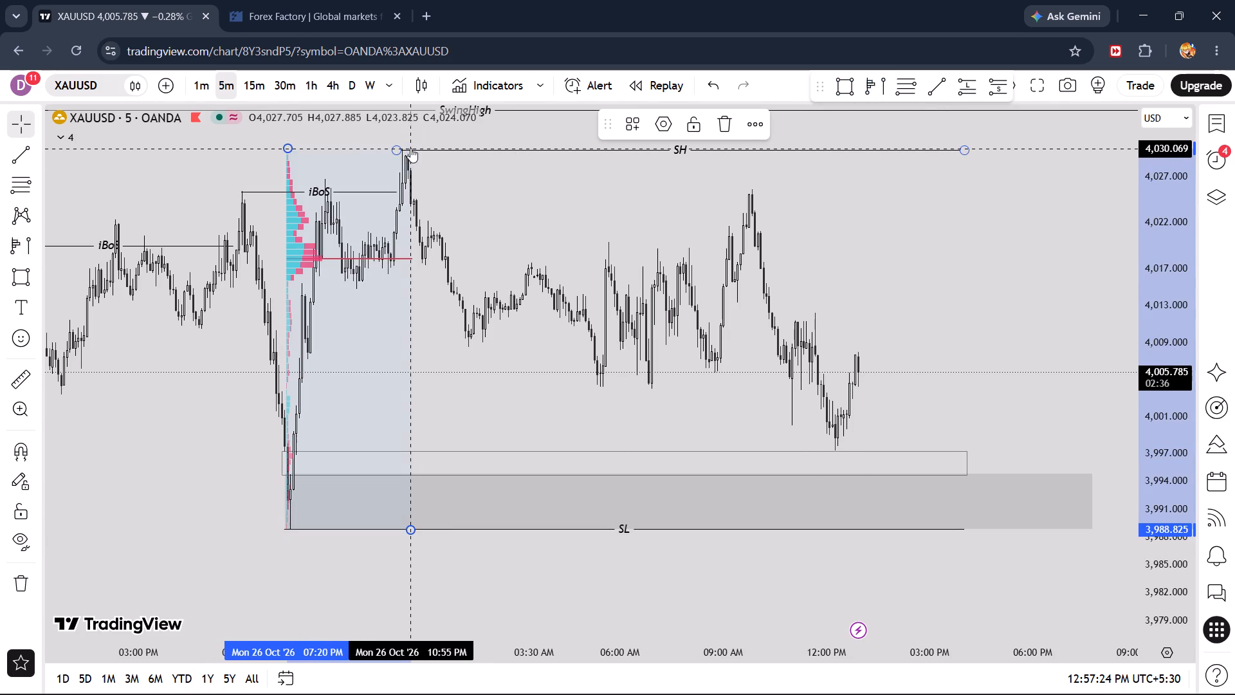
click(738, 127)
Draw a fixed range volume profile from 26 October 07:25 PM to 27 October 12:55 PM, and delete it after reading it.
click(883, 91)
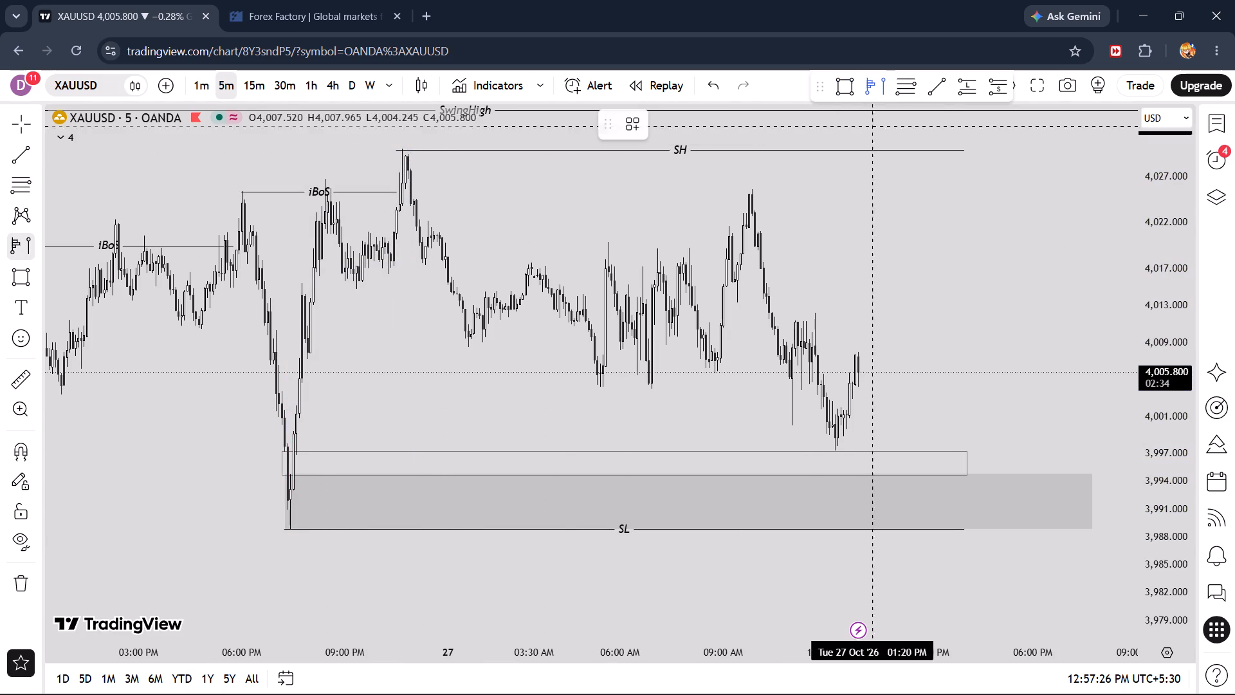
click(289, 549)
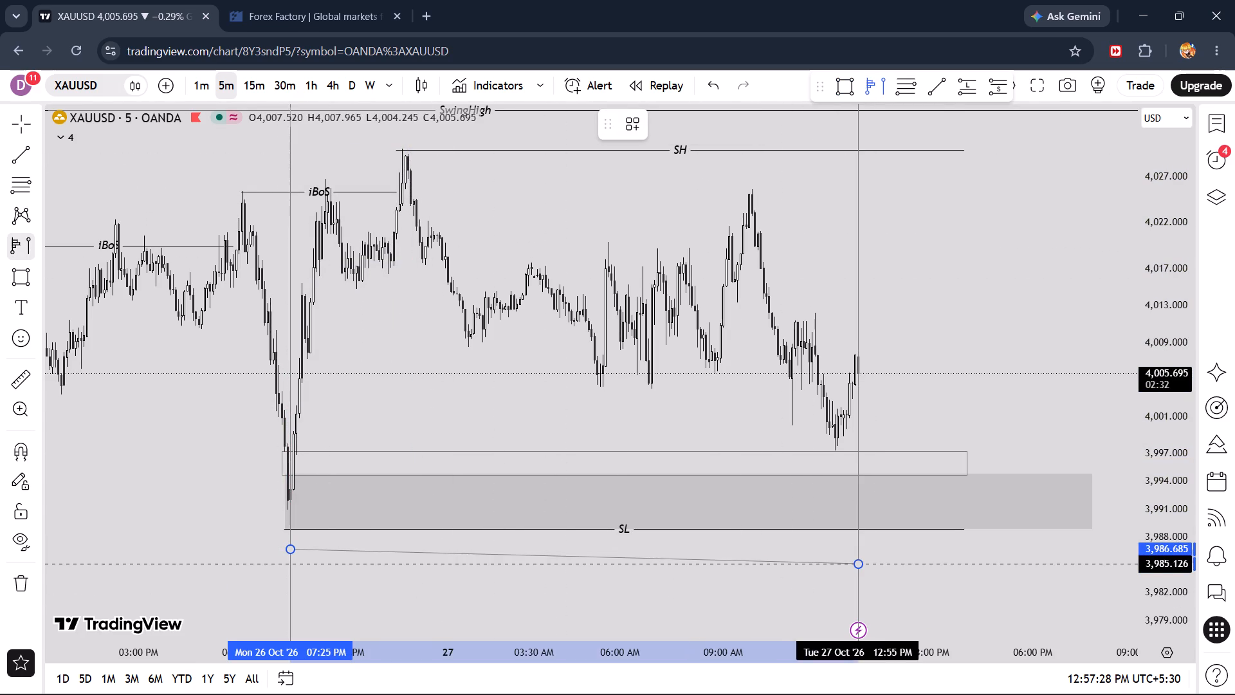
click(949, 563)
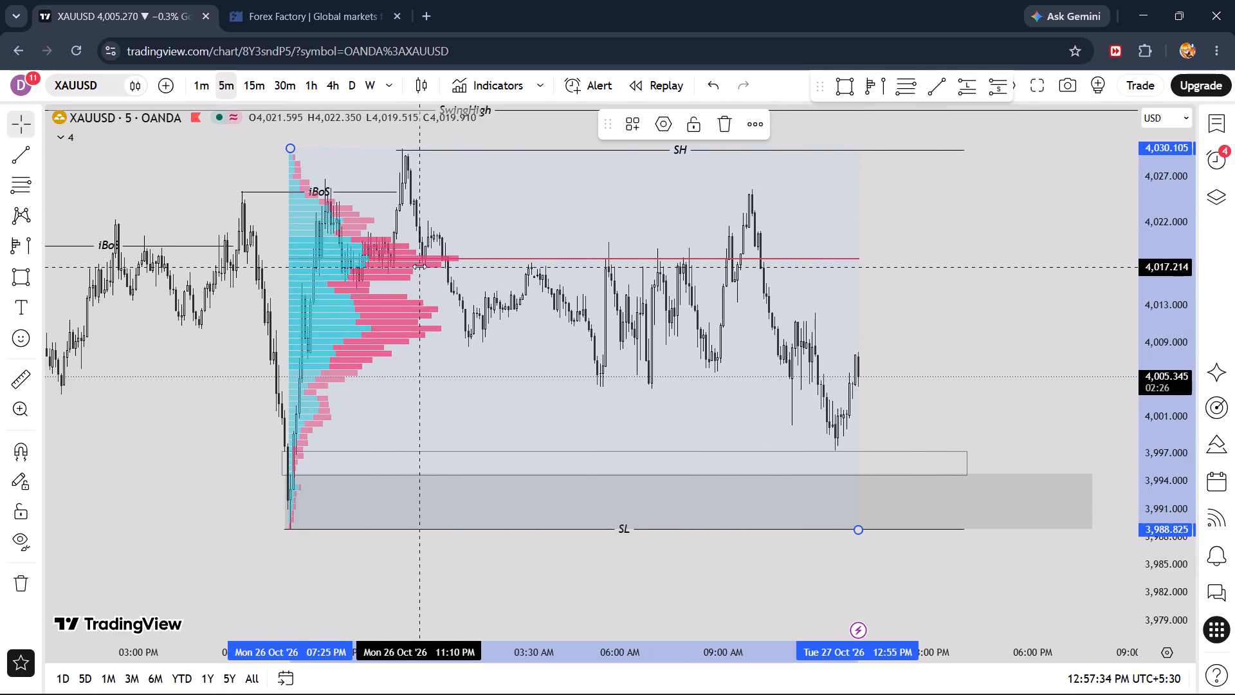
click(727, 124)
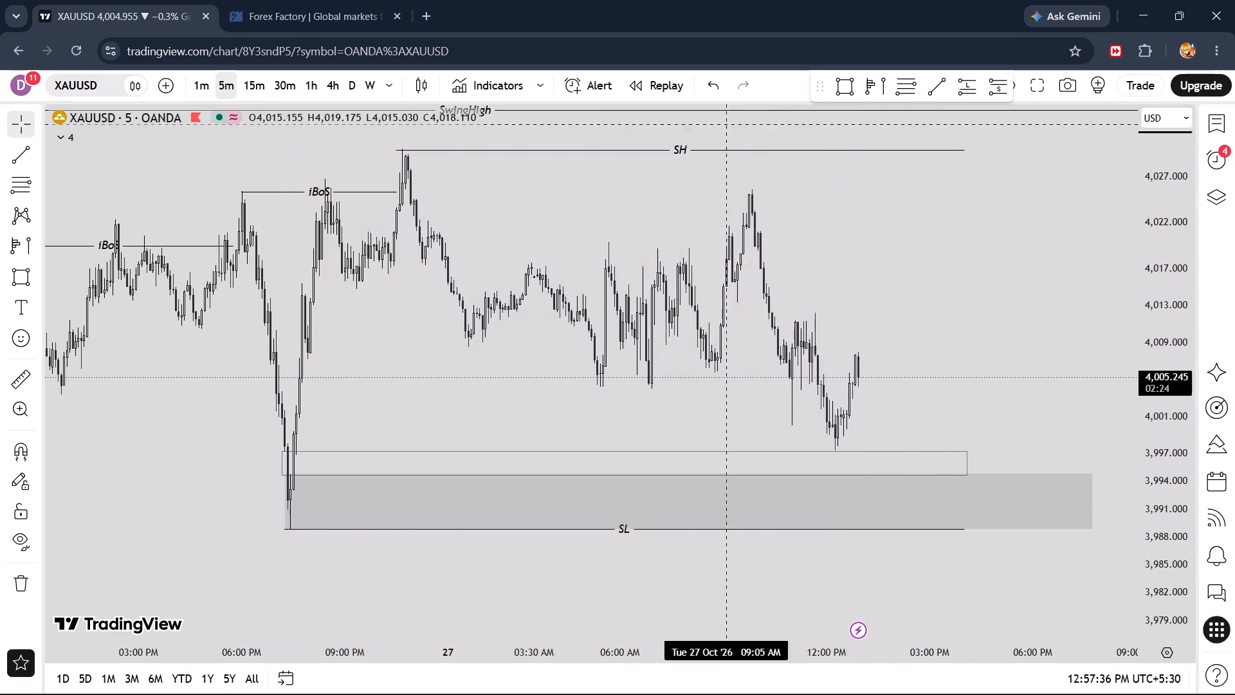
Preview a Fib retracement from the SL low up to the SH level to check price within the range, and cancel it.
click(904, 86)
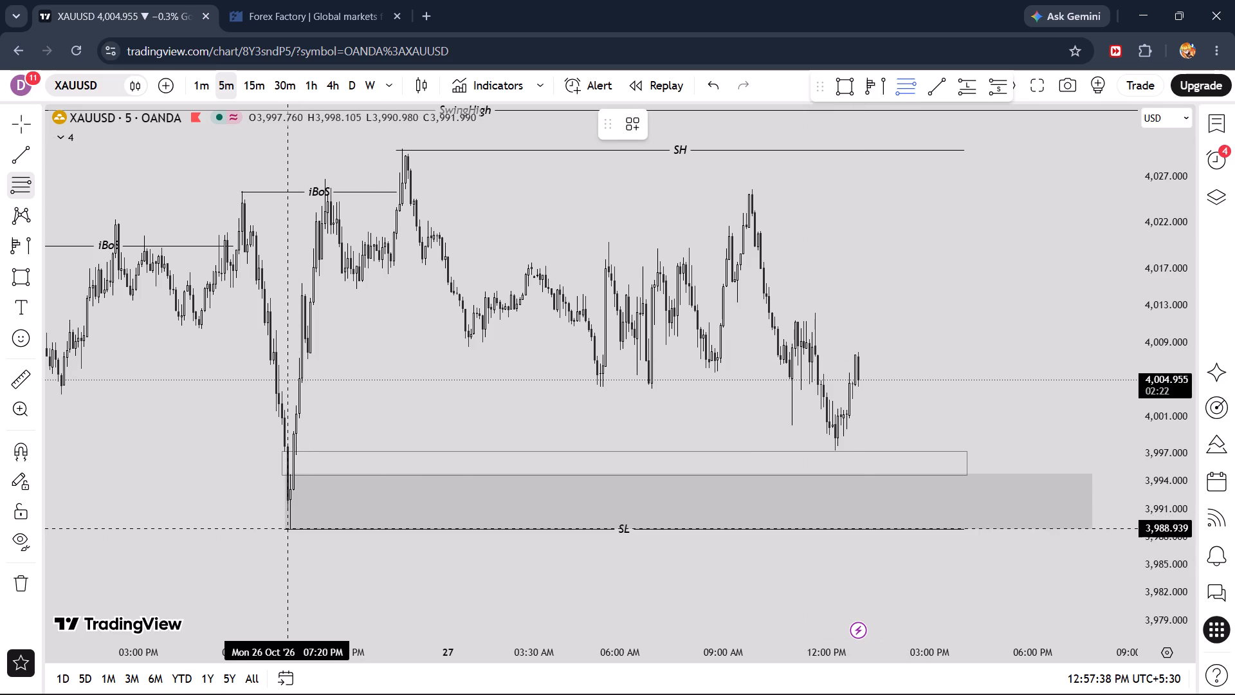
click(290, 530)
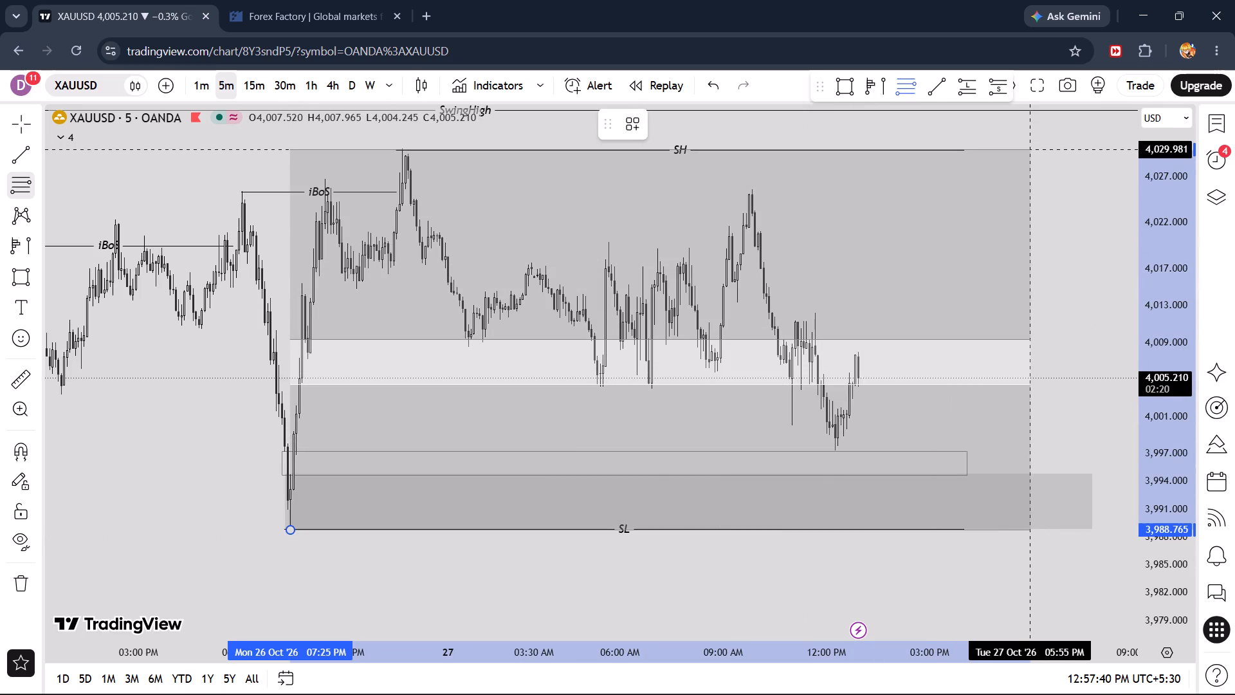
right_click(1030, 149)
Return to the 15-minute chart and examine price action between SH and SL and around the two zones above SL.
drag(1029, 283, 931, 270)
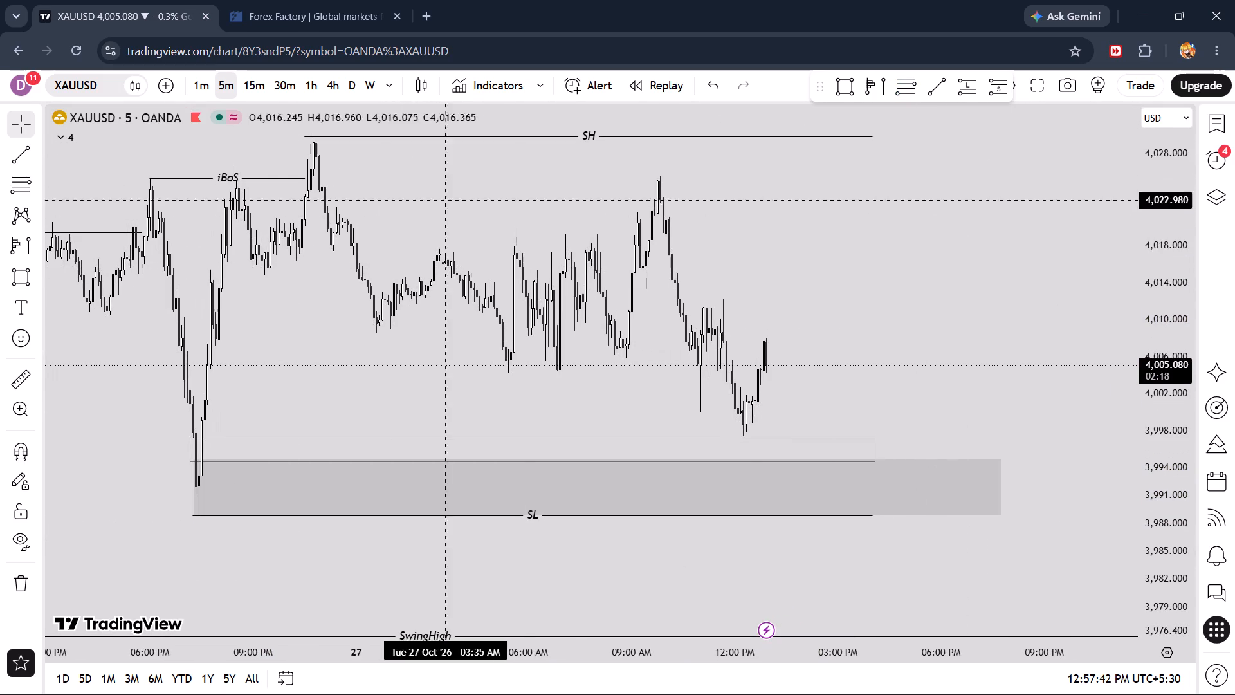
click(255, 88)
scroll(717, 359, up, 5)
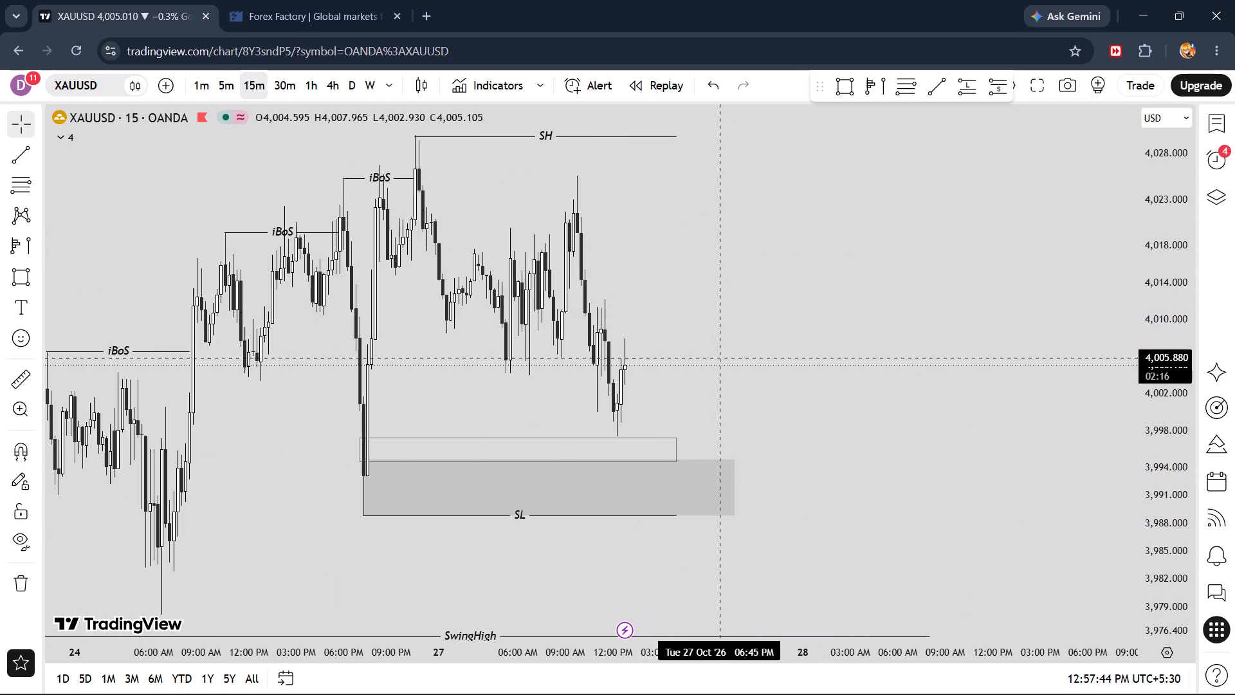
drag(721, 279, 787, 296)
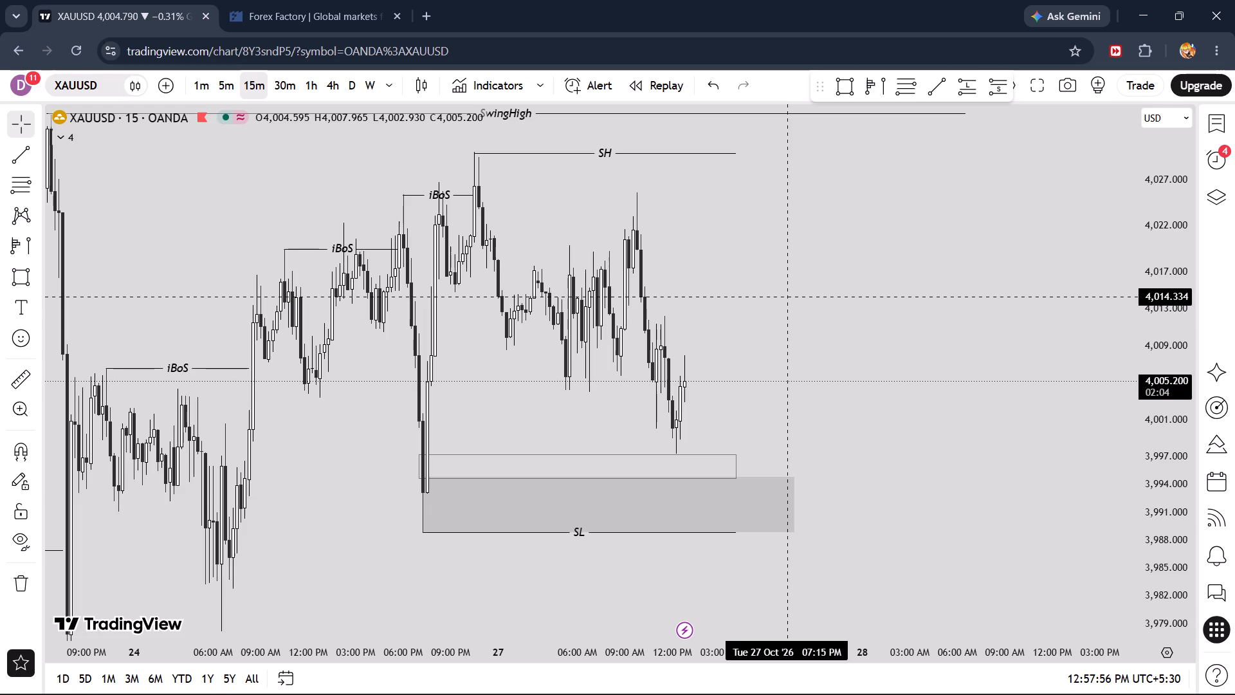
scroll(787, 296, up, 4)
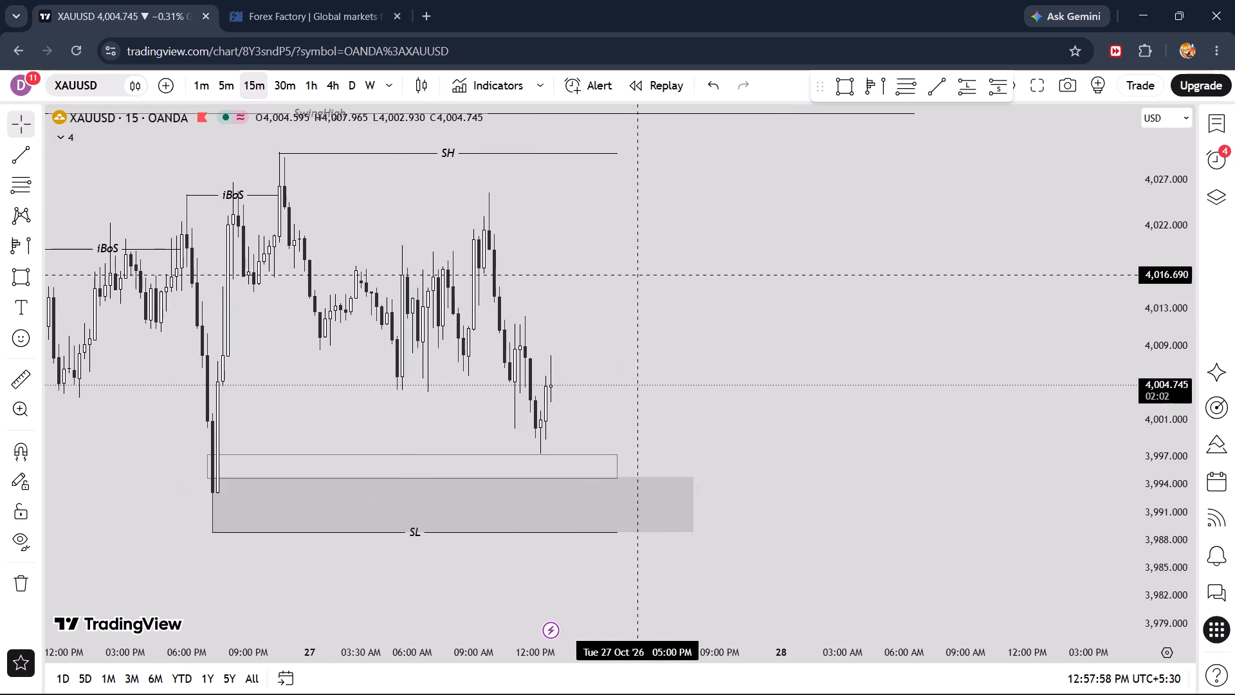
drag(636, 273, 792, 311)
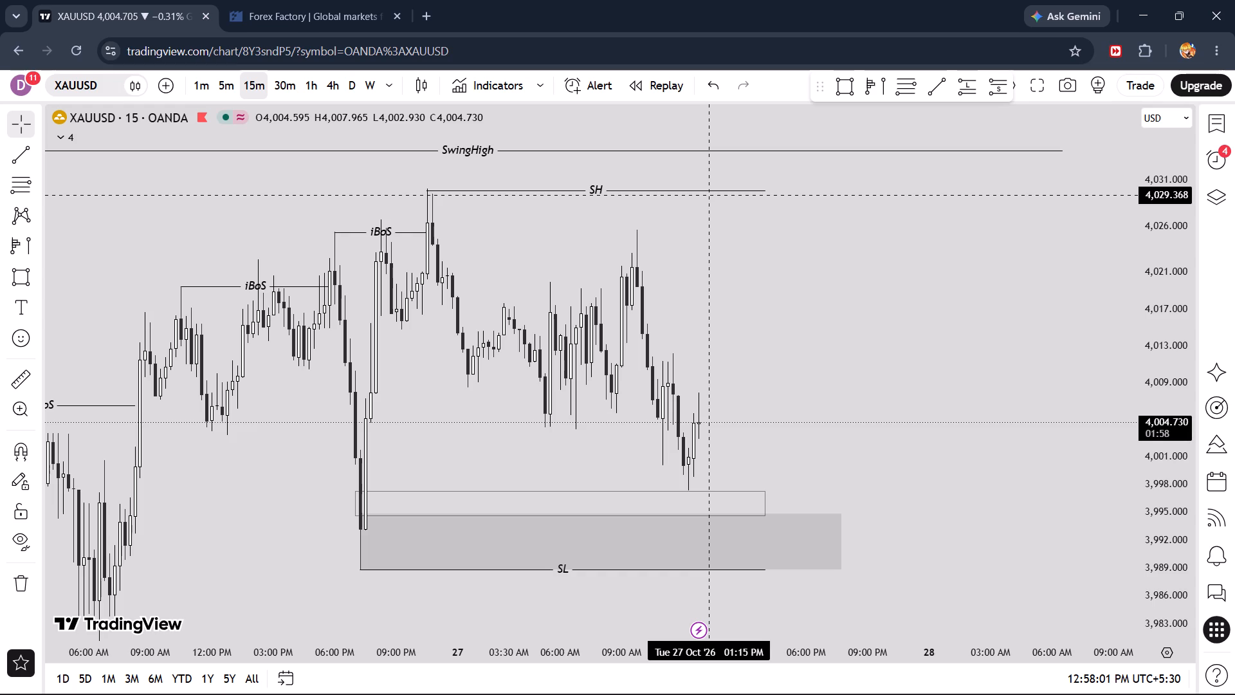
drag(741, 296, 816, 269)
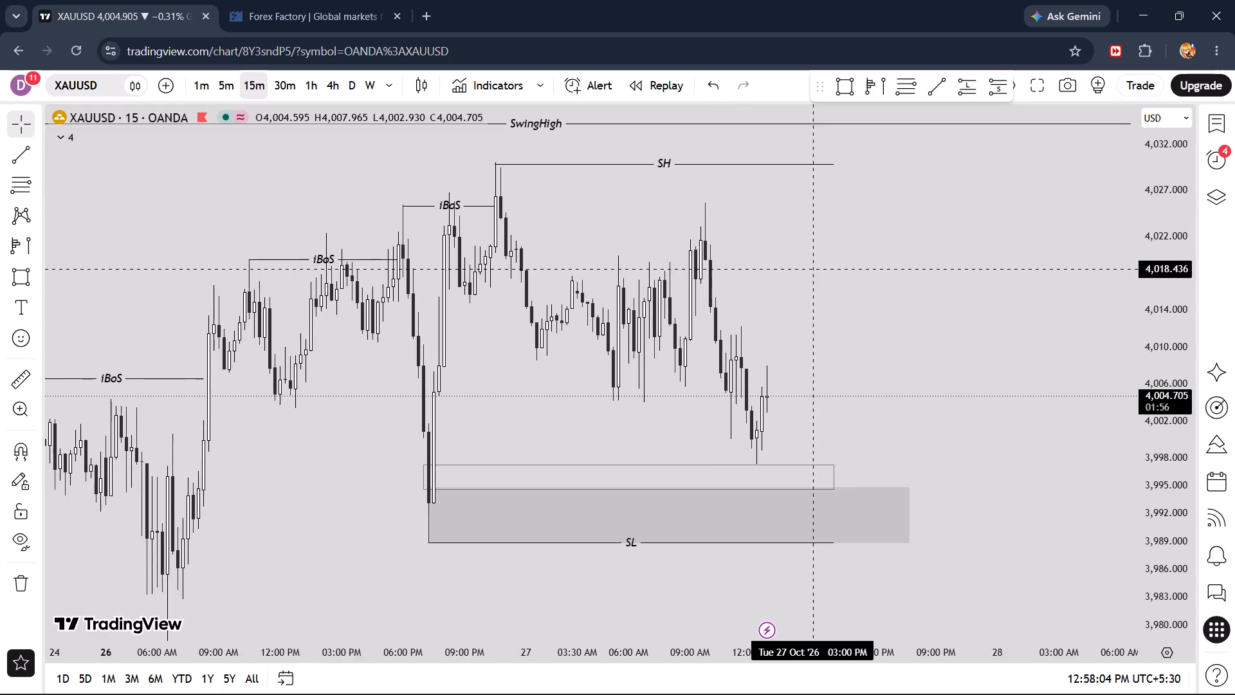
drag(816, 269, 819, 232)
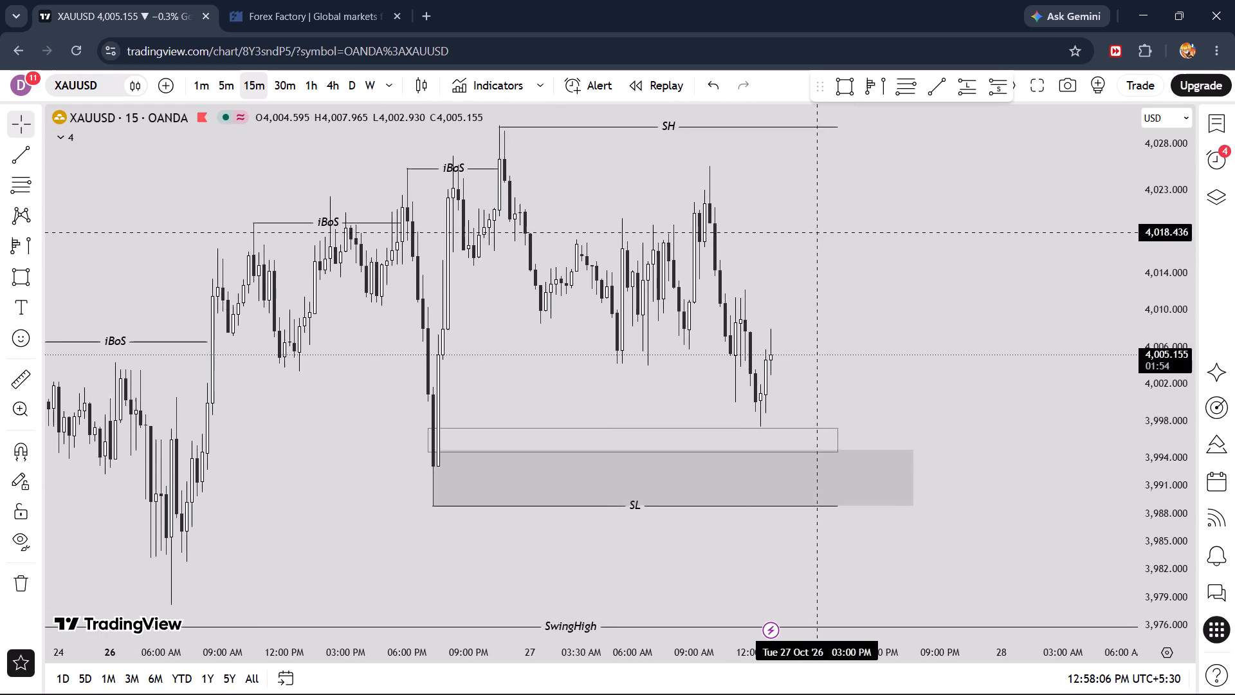
drag(819, 232, 688, 293)
scroll(688, 293, up, 3)
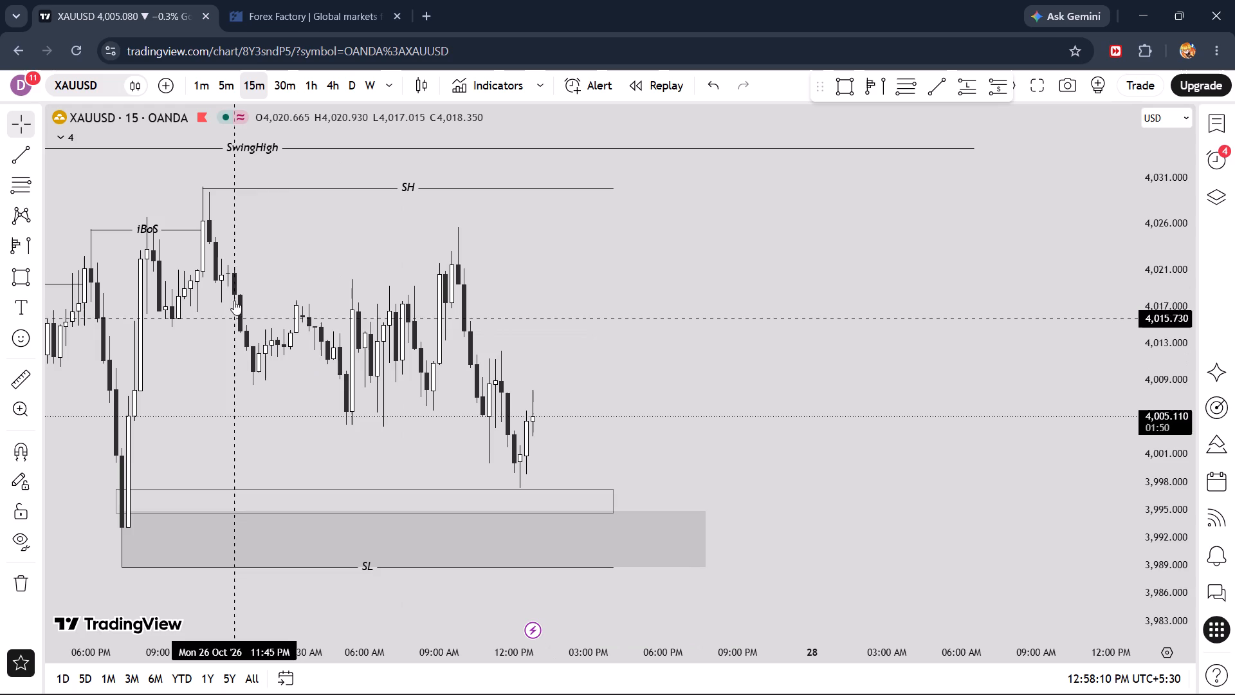
drag(561, 315, 658, 290)
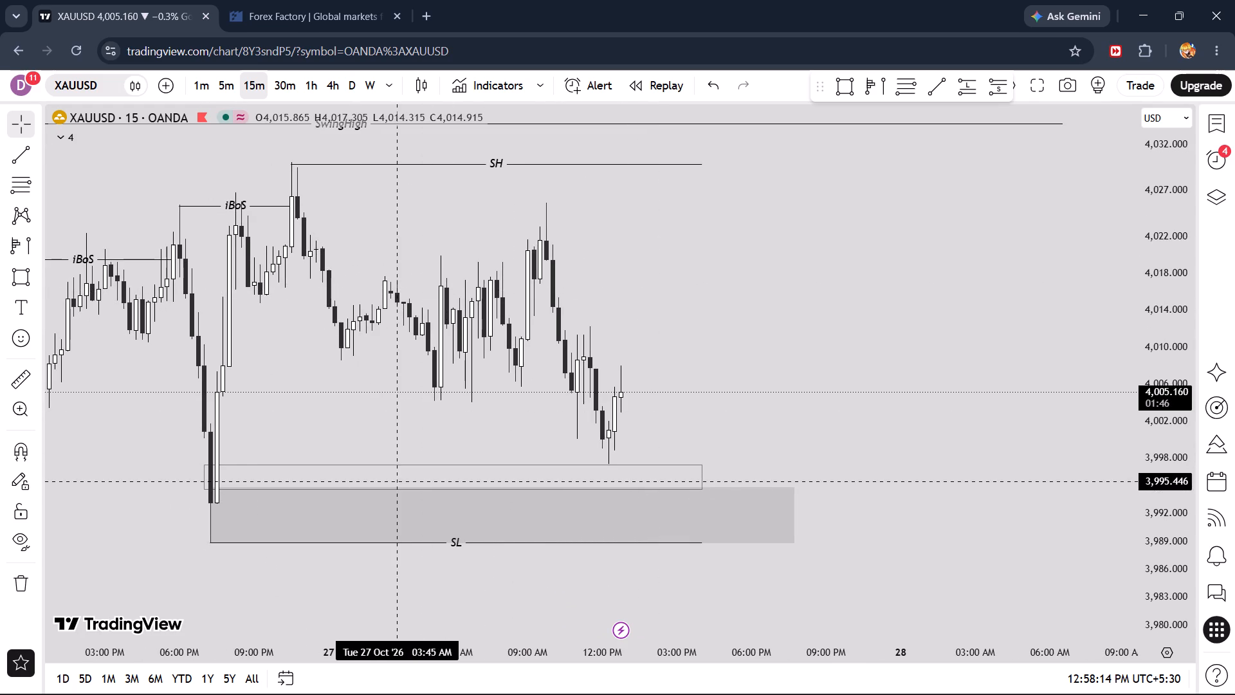
Delete both existing demand zone rectangles above the SL line.
click(435, 463)
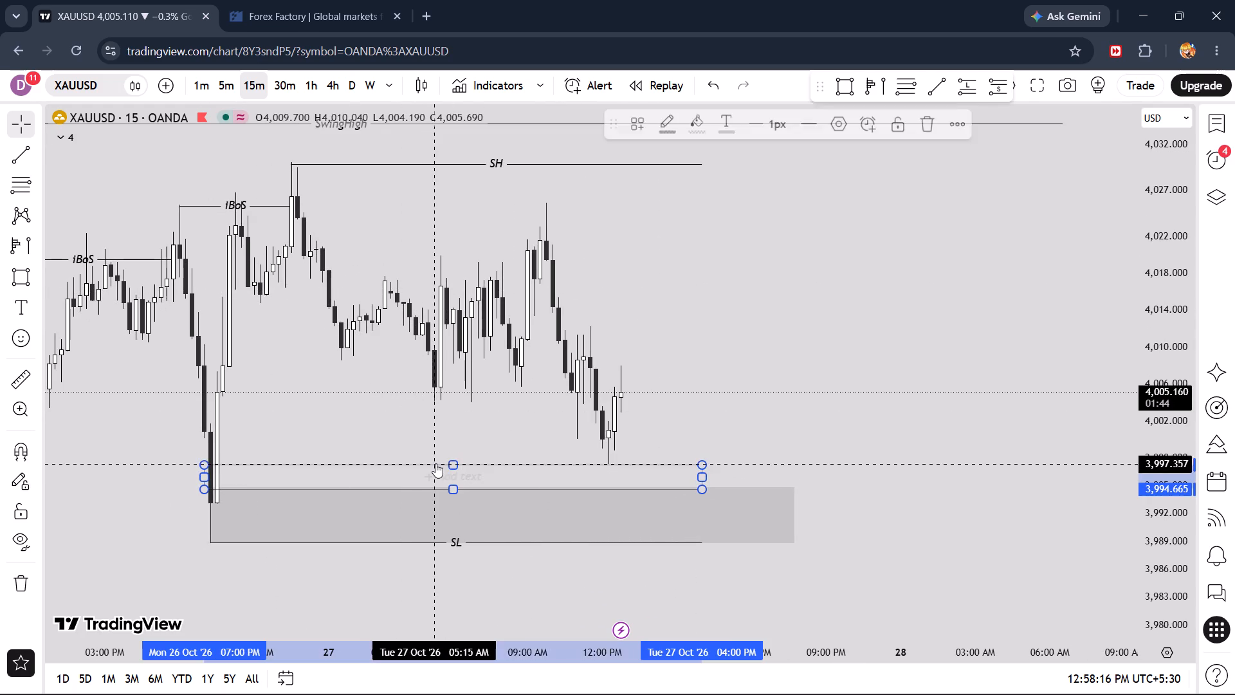
click(935, 117)
click(694, 488)
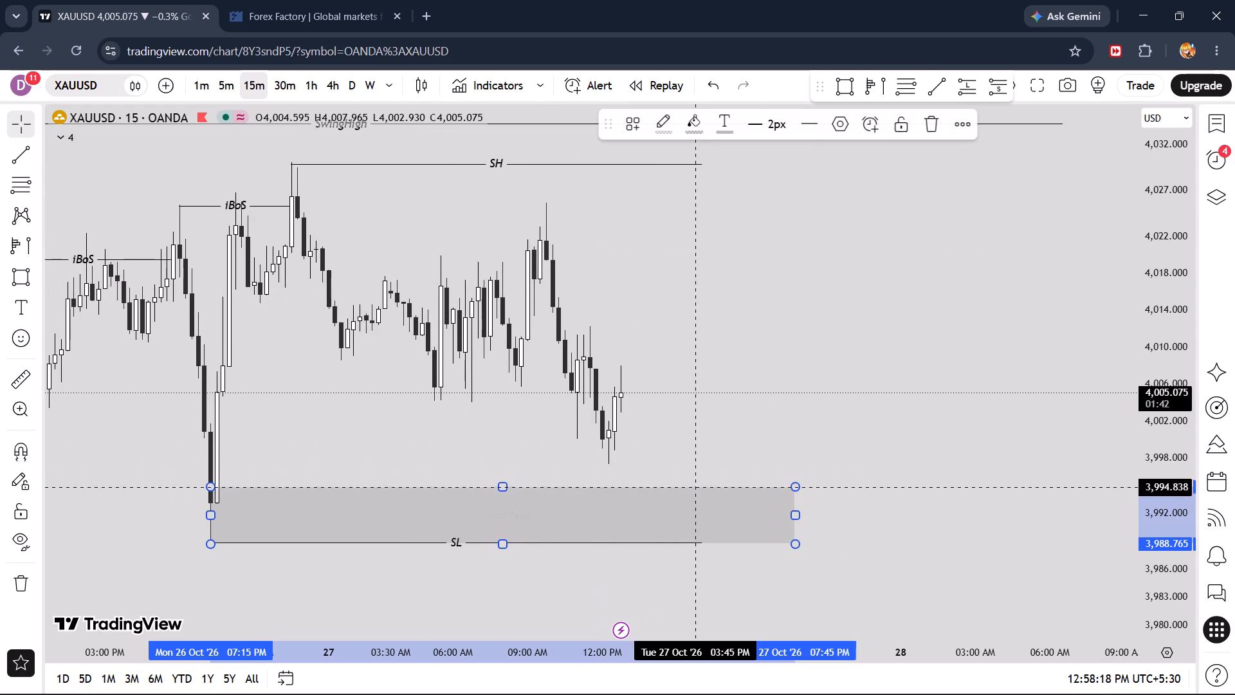
click(927, 131)
Draw a Bullish-template rectangle from about 4,001.703 to 3,988.505, spanning 26 October 07:15 PM to 27 October 03:15 PM.
click(835, 77)
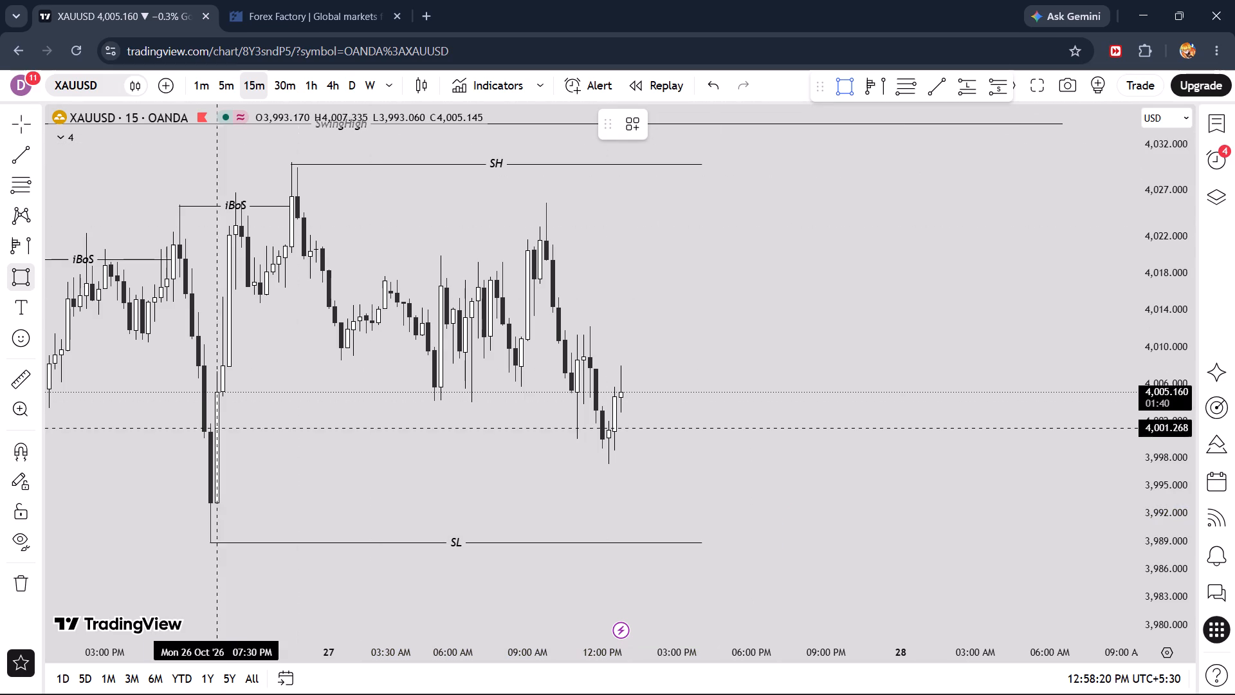
click(210, 423)
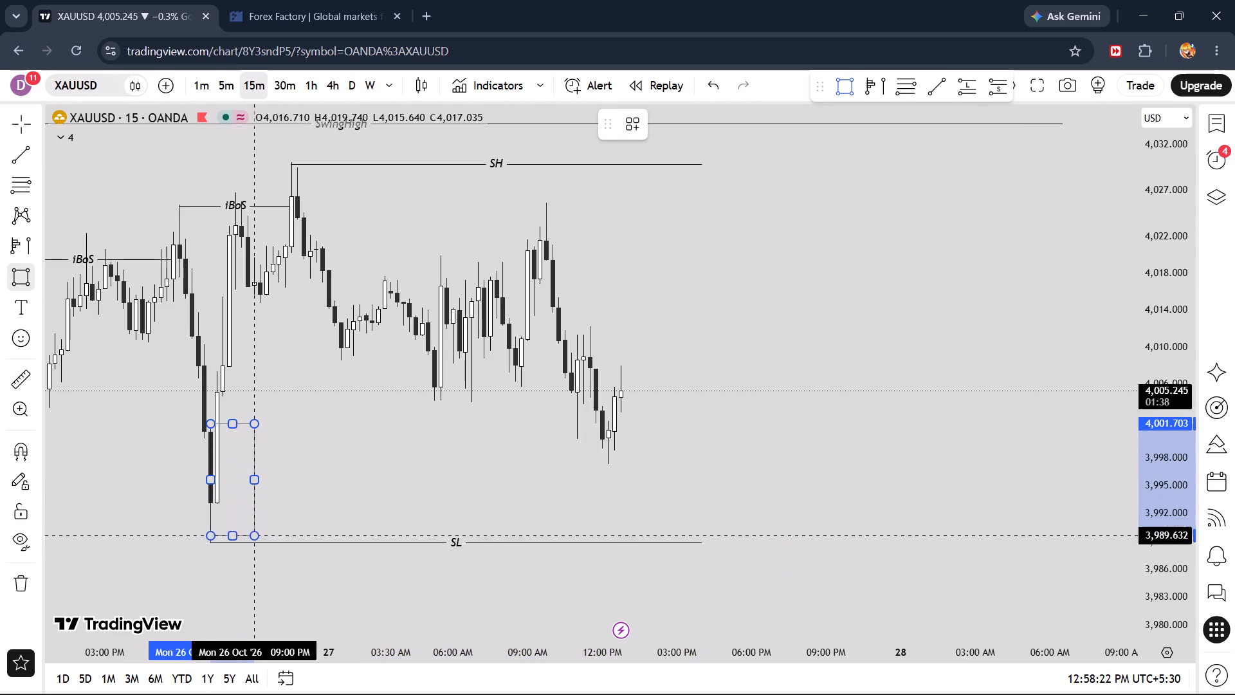
click(255, 546)
drag(257, 483, 645, 480)
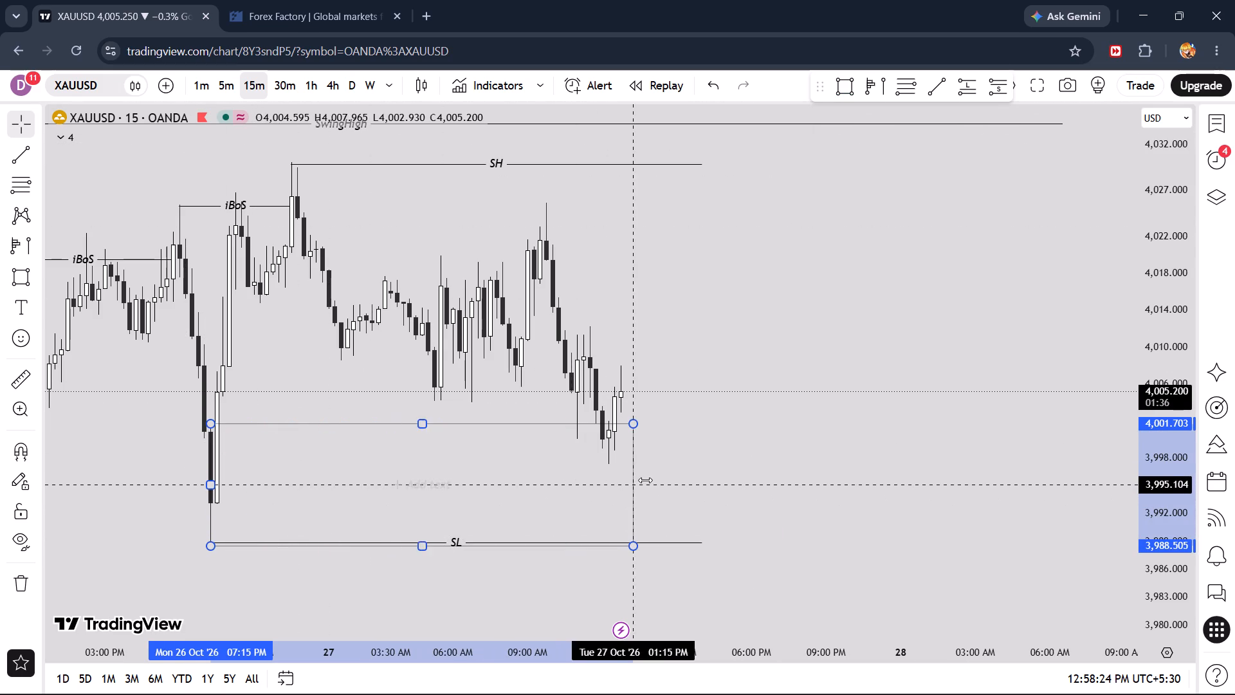
drag(645, 480, 683, 480)
click(617, 120)
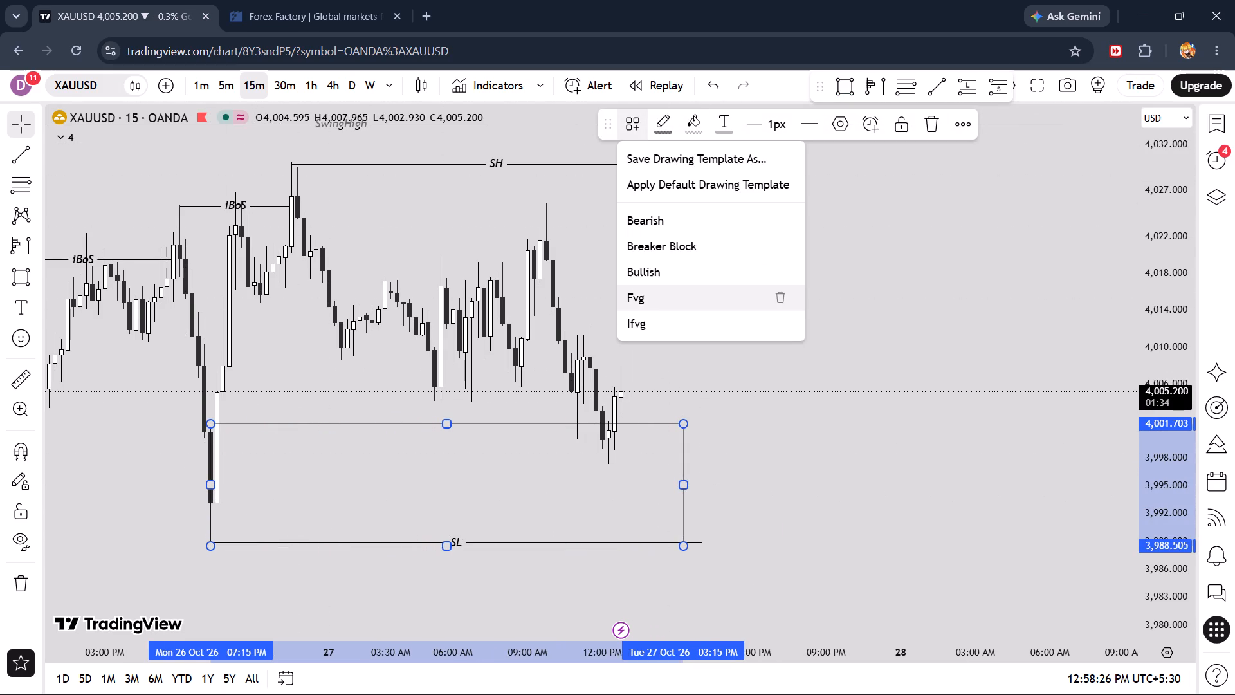
click(649, 279)
Draw a trend line at 4,000.085 from the 11:00 AM low to the 12:15 PM candle and apply the LIQUIDITY template.
drag(705, 313, 728, 306)
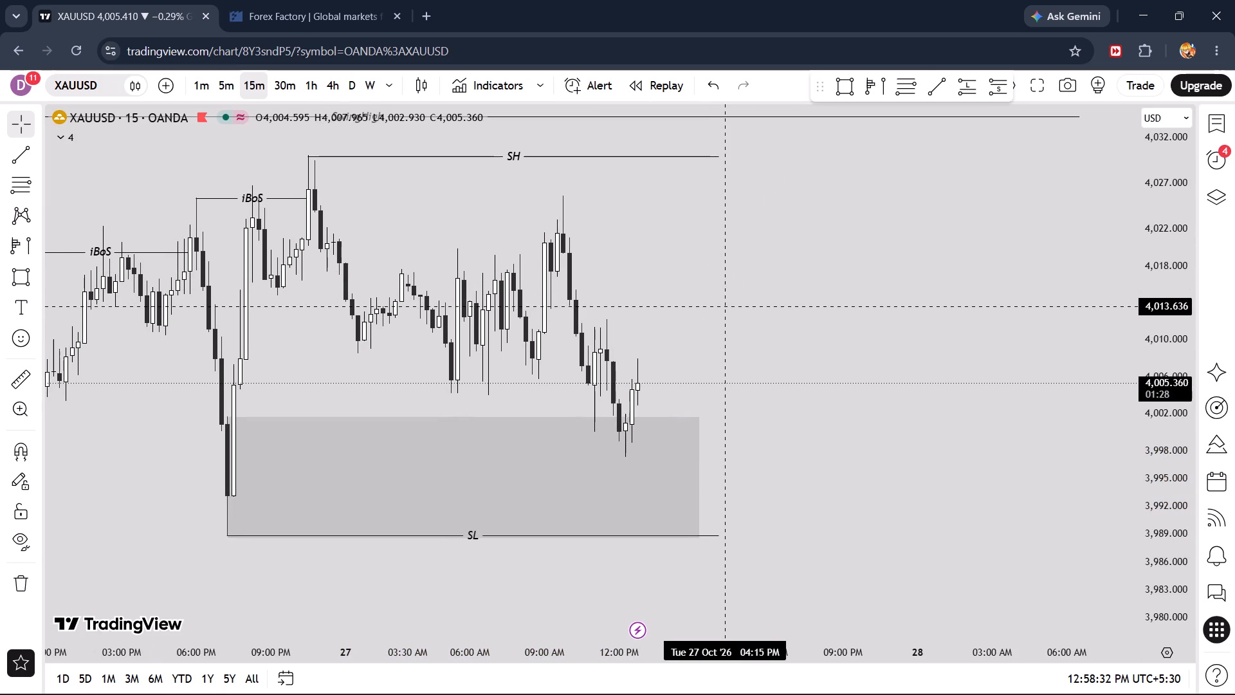
scroll(728, 306, up, 2)
drag(728, 306, 785, 295)
drag(1152, 506, 1139, 364)
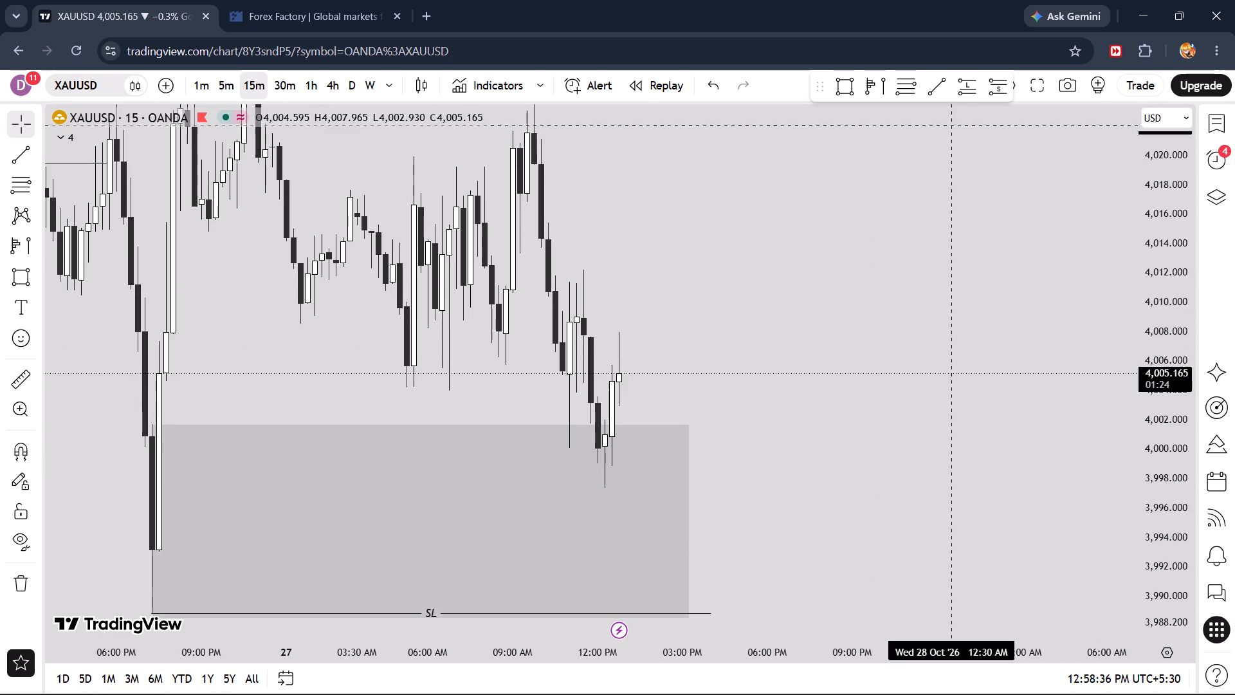
click(942, 95)
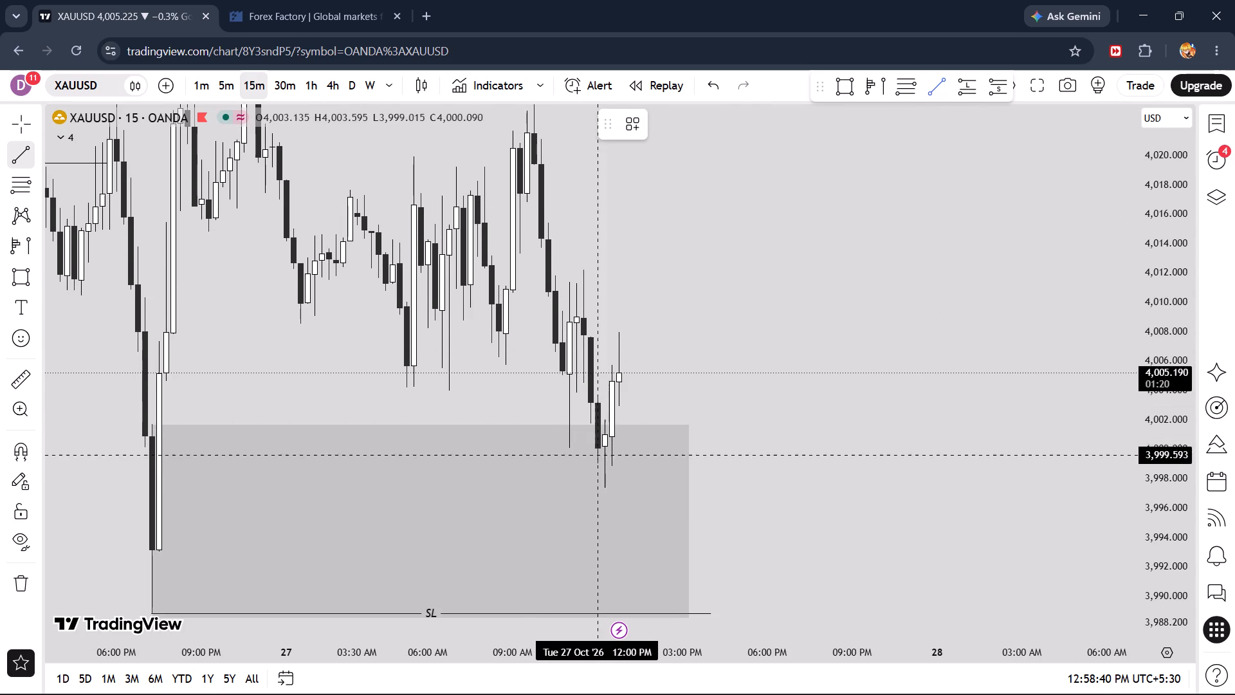
click(569, 447)
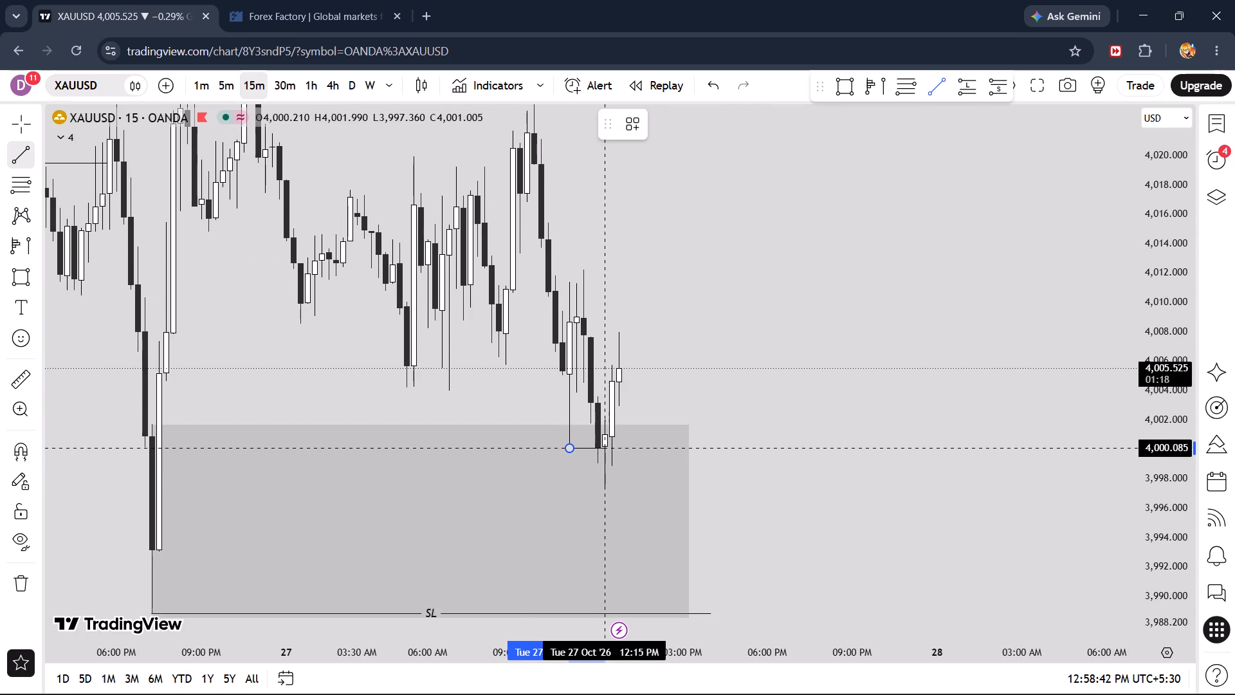
shift+click(608, 449)
click(637, 129)
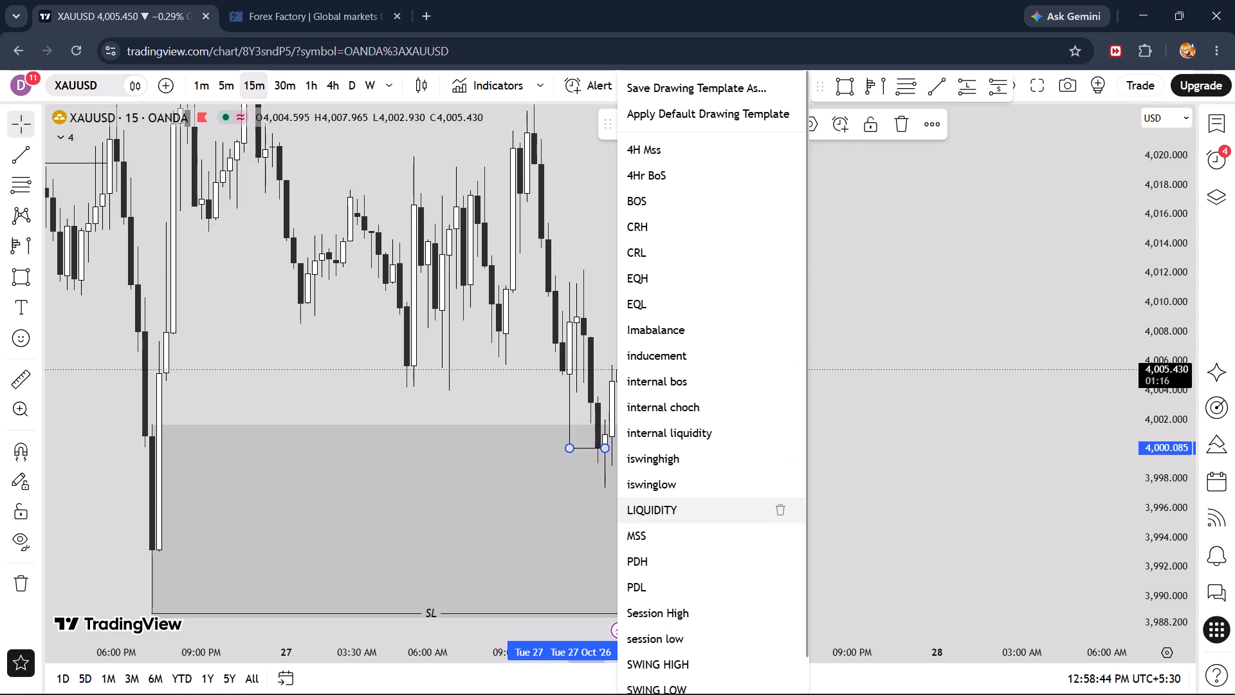
click(679, 516)
click(801, 275)
Draw a trend line at 4,012.354 from the 27 October 11:30 AM high and apply the iswinghigh template.
scroll(801, 275, up, 6)
drag(536, 285, 715, 302)
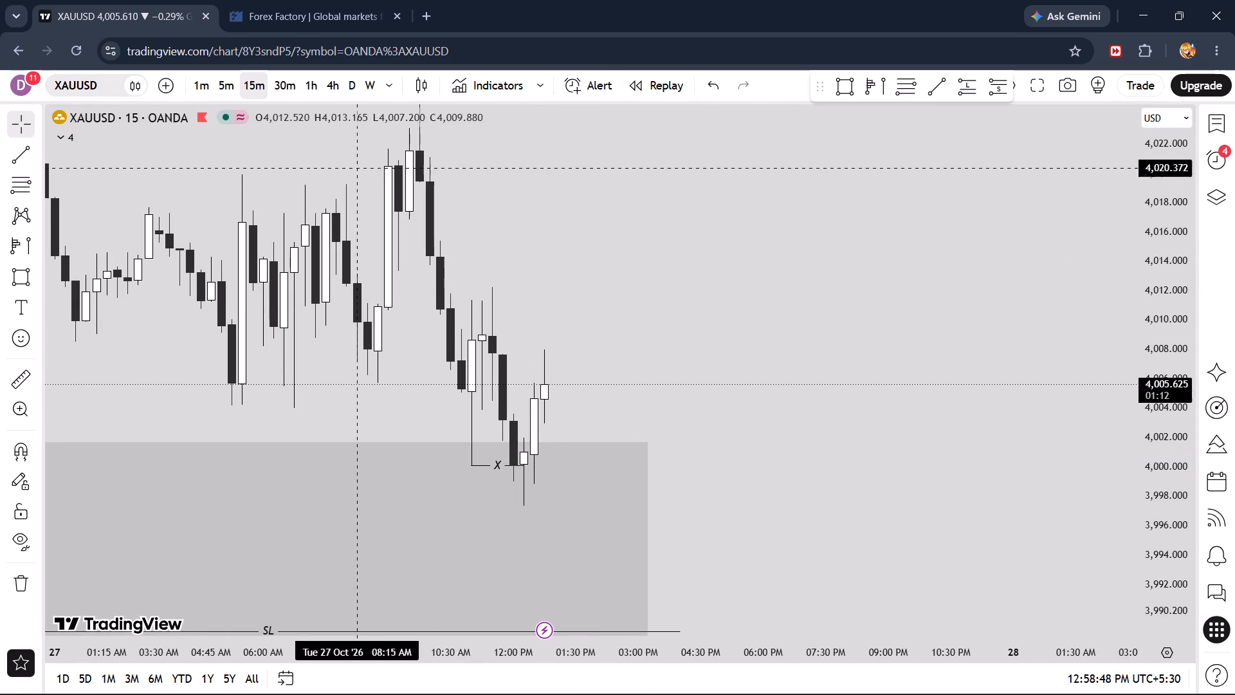
click(942, 91)
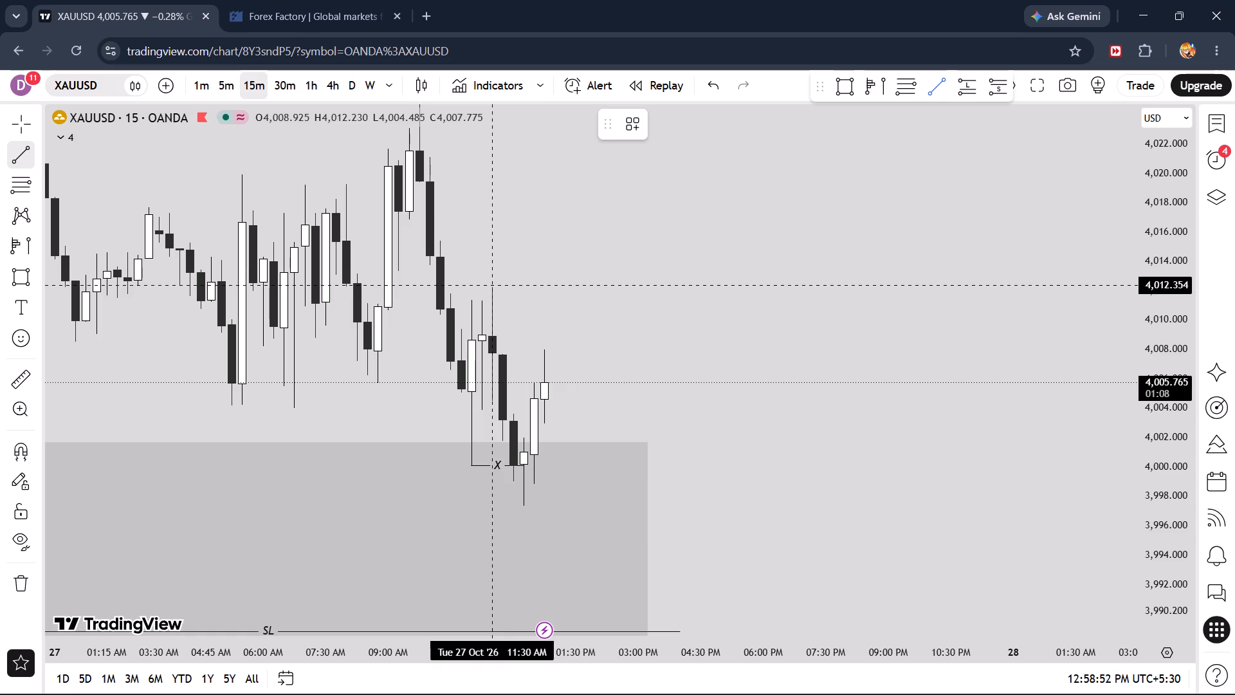
click(491, 285)
shift+click(608, 288)
click(634, 120)
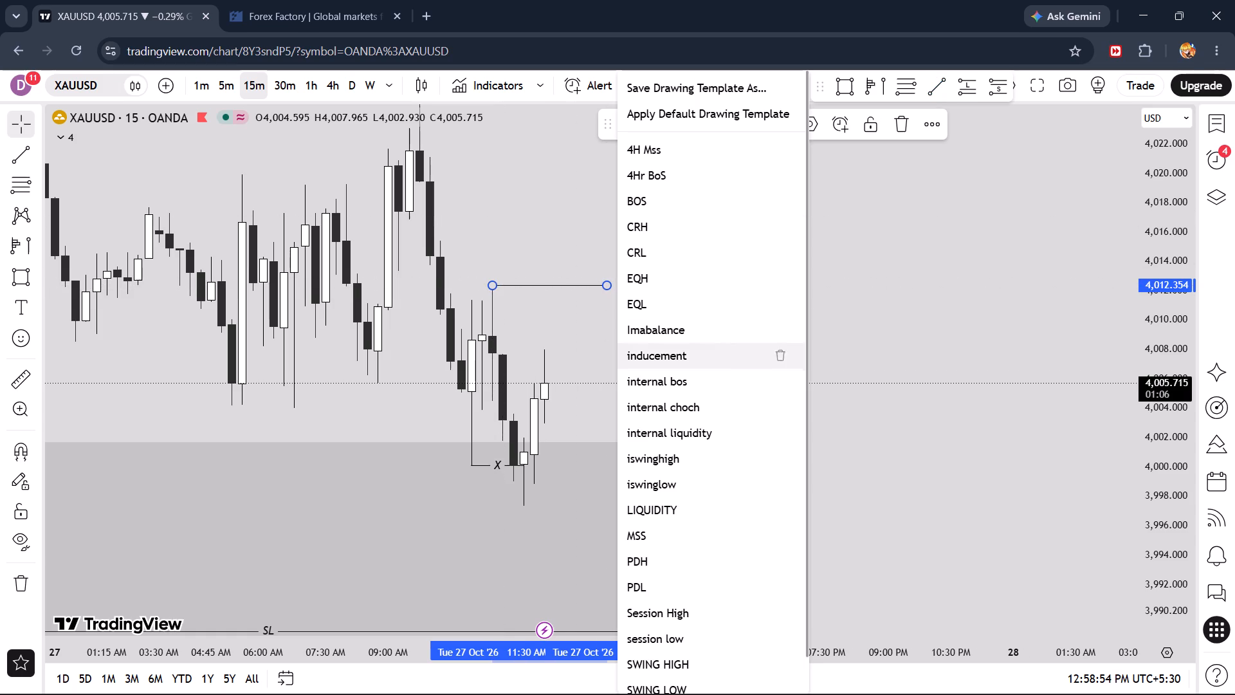
click(699, 455)
drag(652, 328, 770, 329)
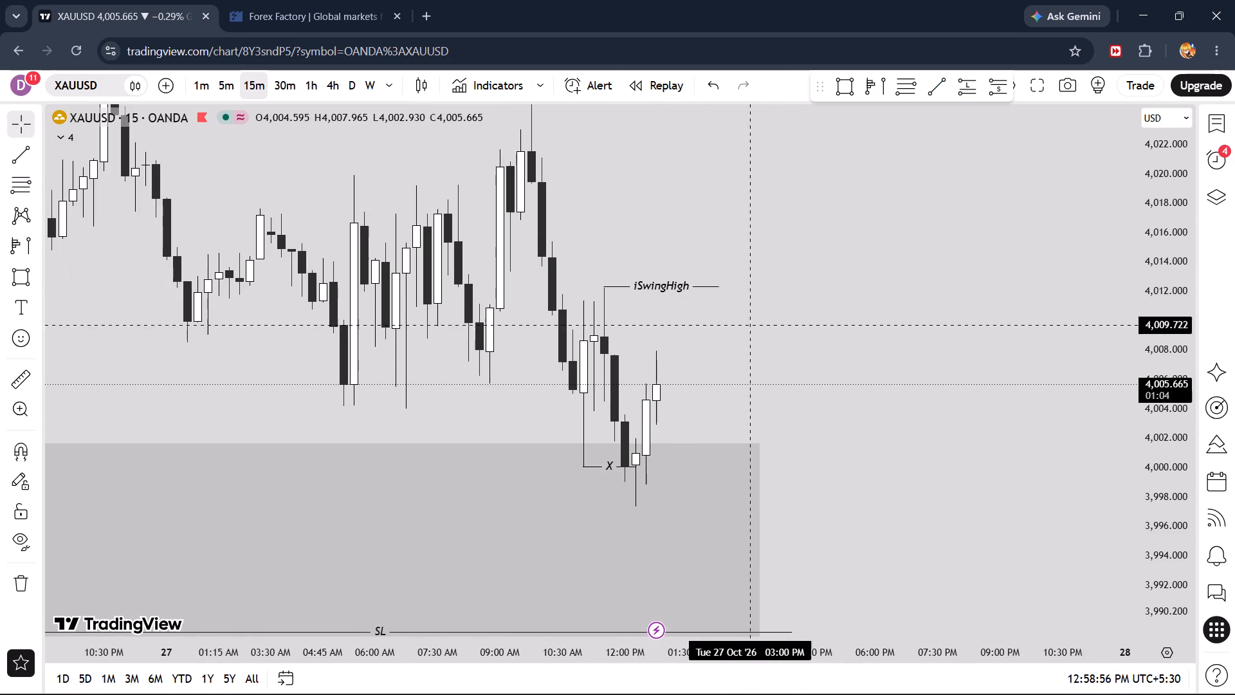
On the 5-minute chart, re-anchor the iSwingHigh line to the 11:40 AM wick high and shorten its end to about 01:20 PM.
click(226, 86)
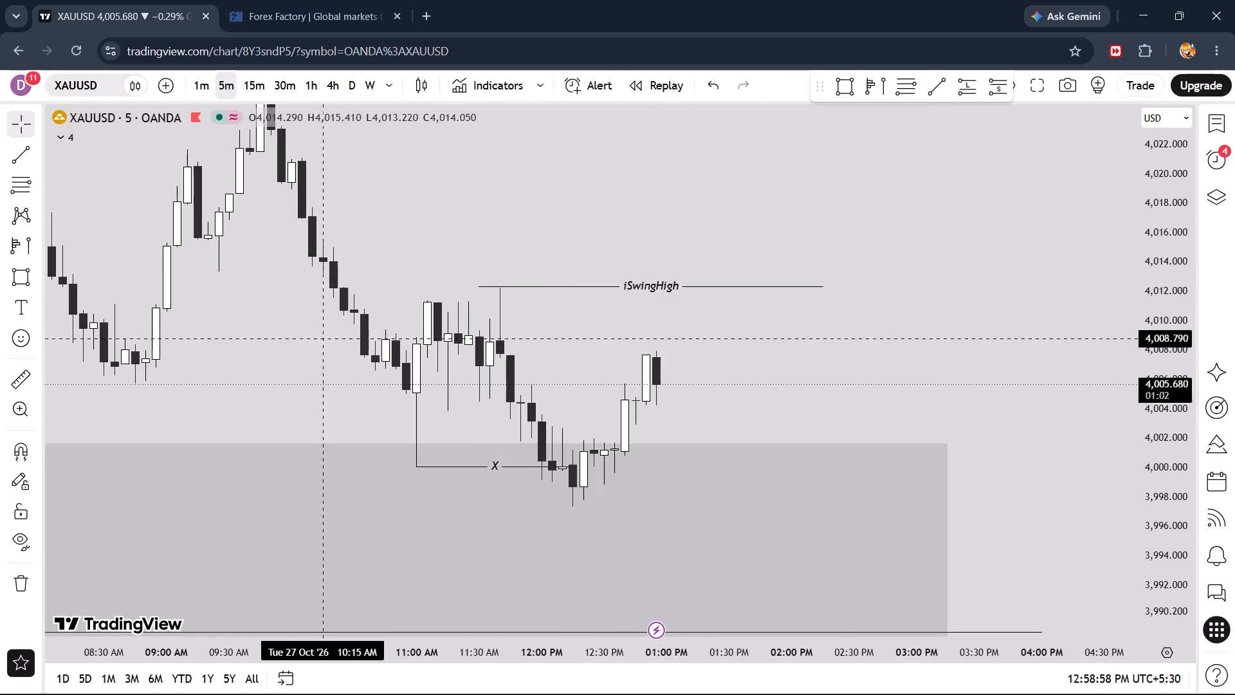
scroll(549, 368, down, 2)
drag(645, 343, 598, 358)
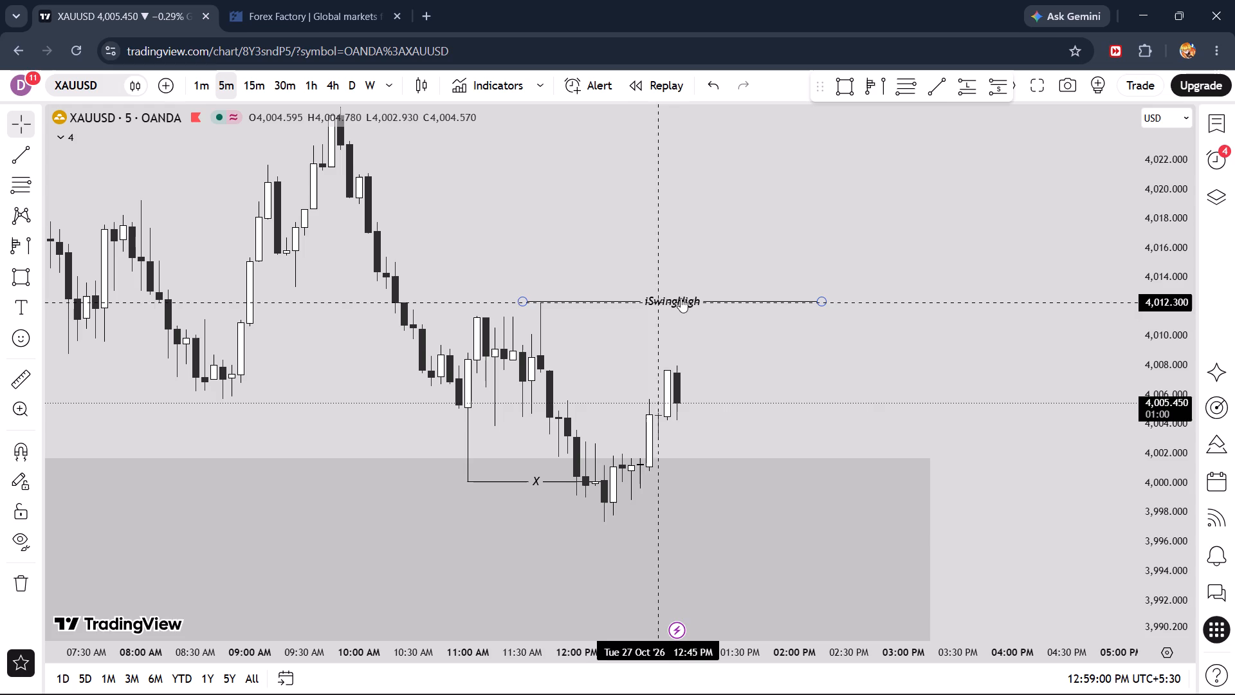
drag(685, 297, 650, 310)
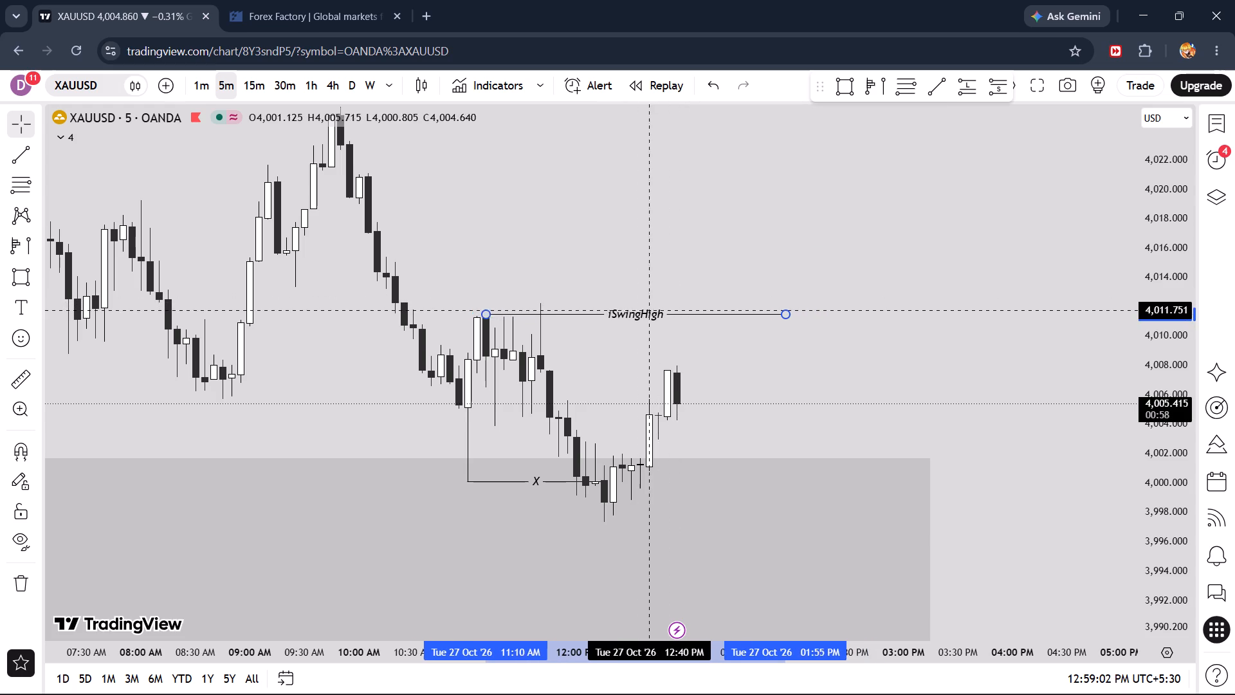
drag(650, 310, 702, 301)
click(773, 342)
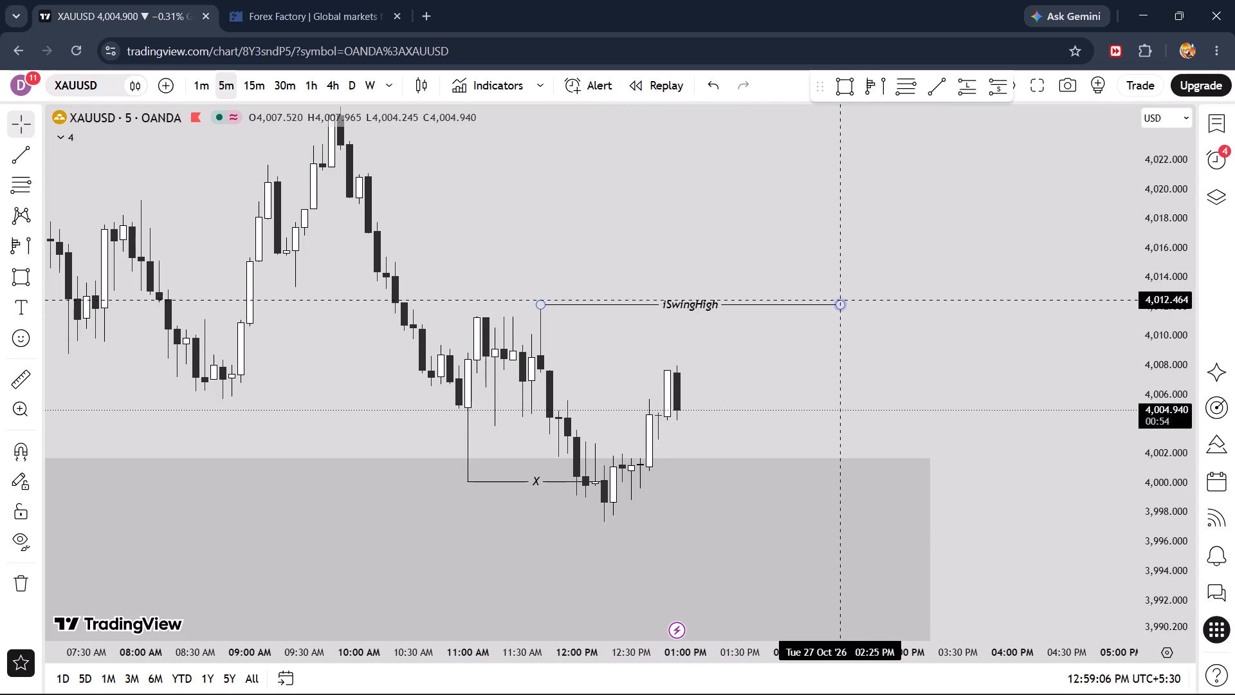
shift+drag(836, 302, 794, 302)
right_click(818, 304)
drag(807, 304, 686, 302)
click(783, 314)
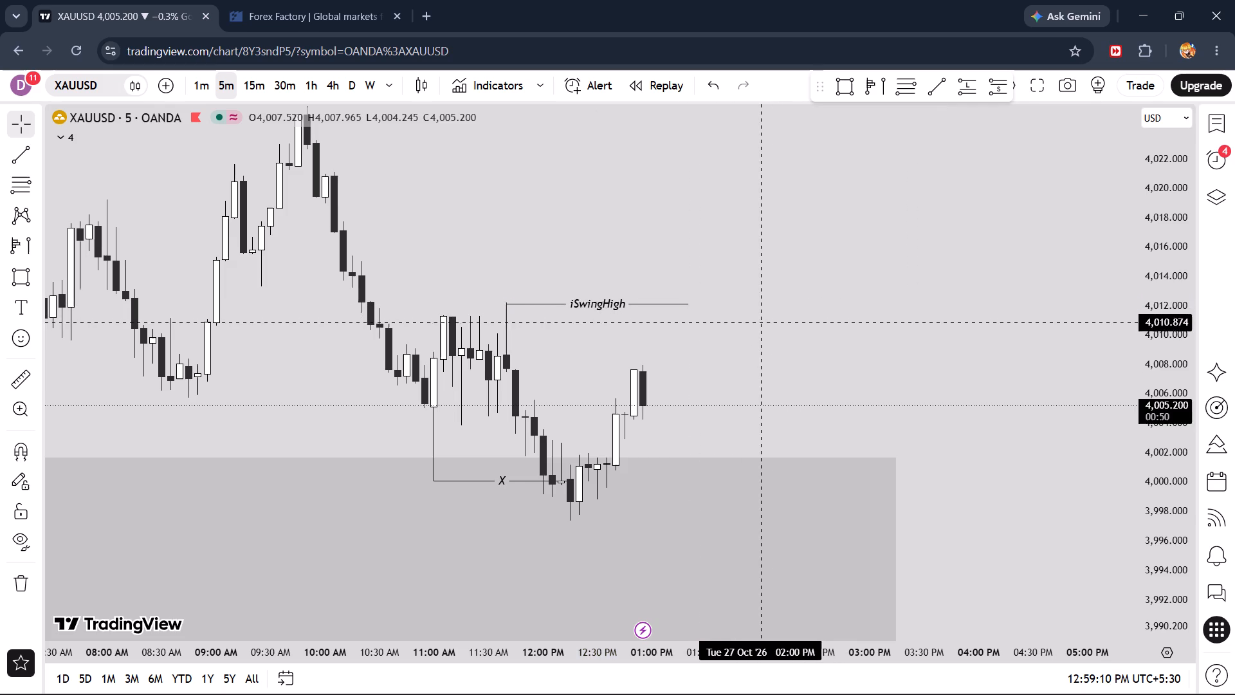
On the 15-minute chart, extend the iSwingHigh line's end to 27 October 01:45 PM, keeping it level.
drag(761, 324, 798, 324)
drag(798, 324, 836, 436)
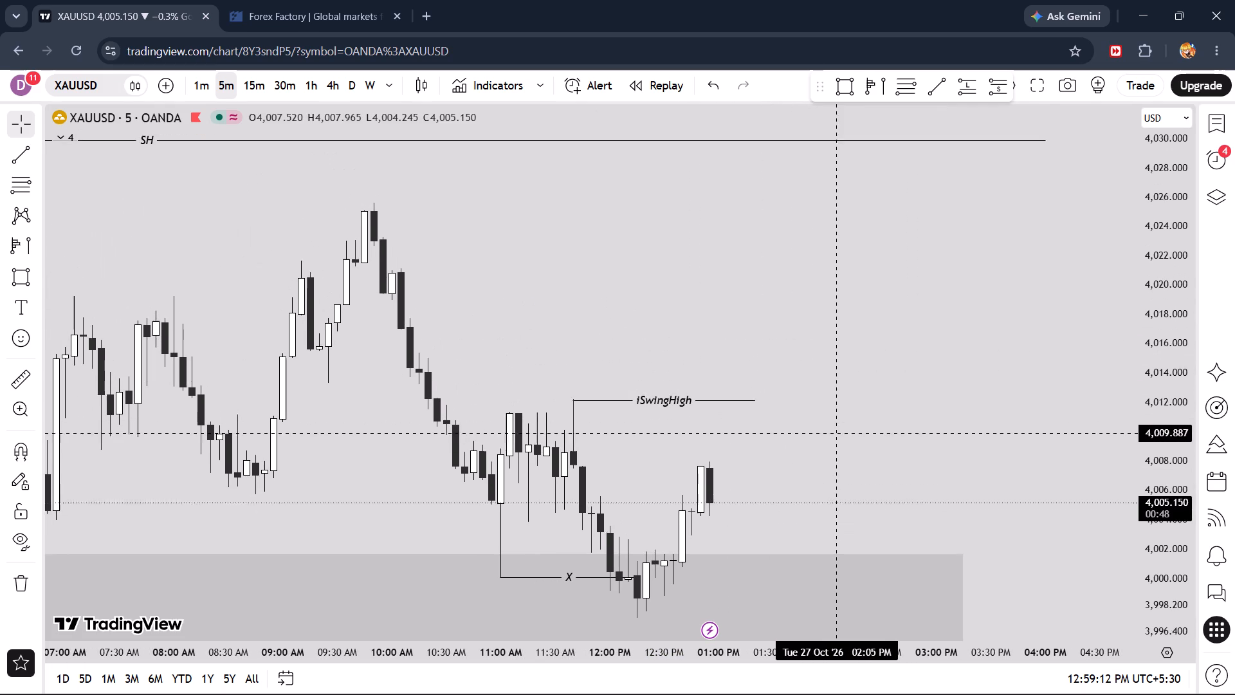
drag(836, 436, 836, 436)
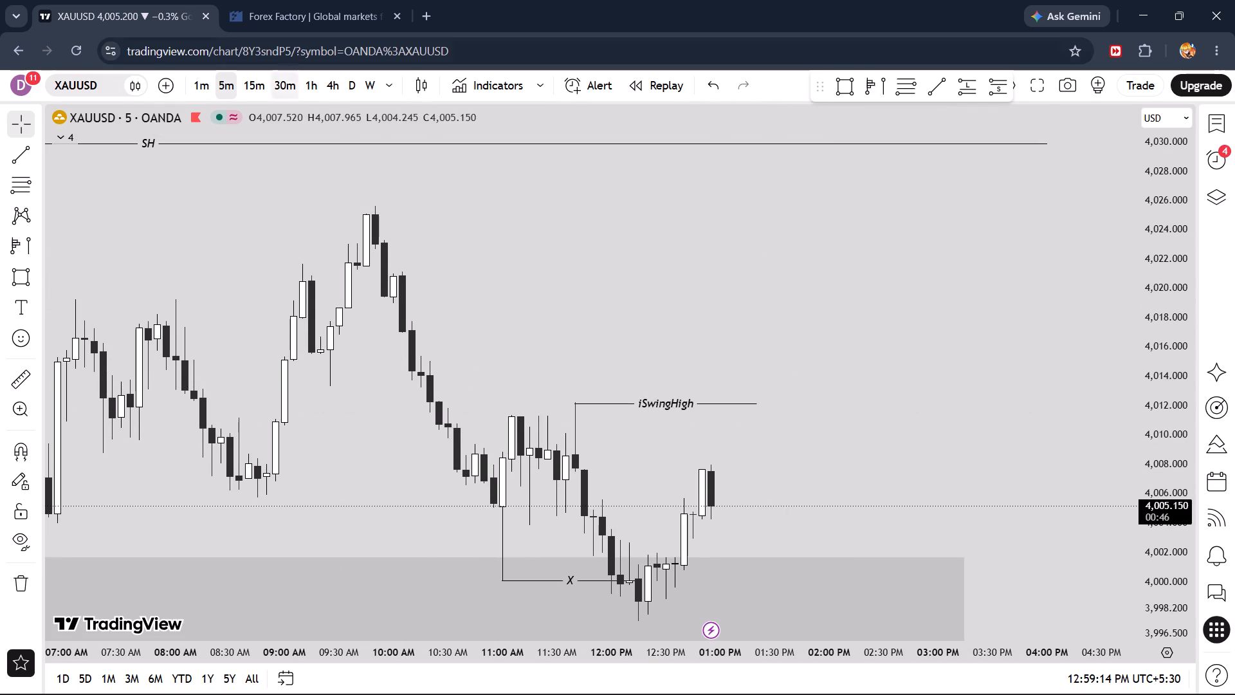
click(247, 98)
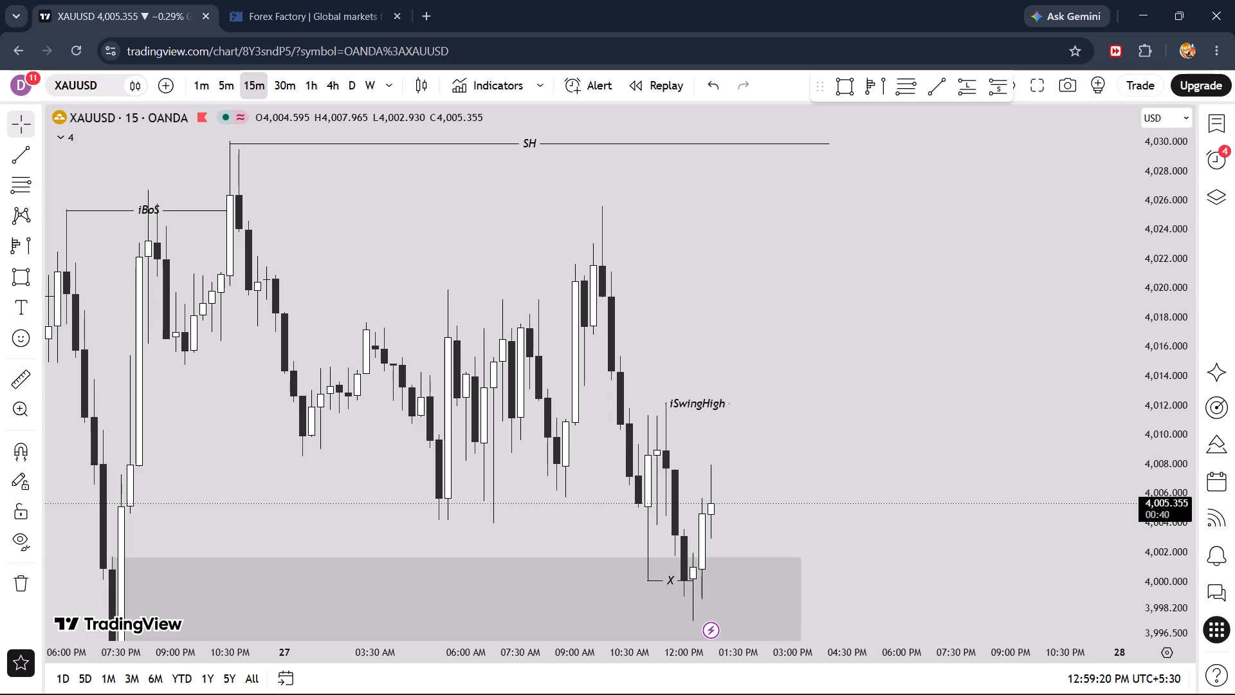
scroll(713, 389, up, 3)
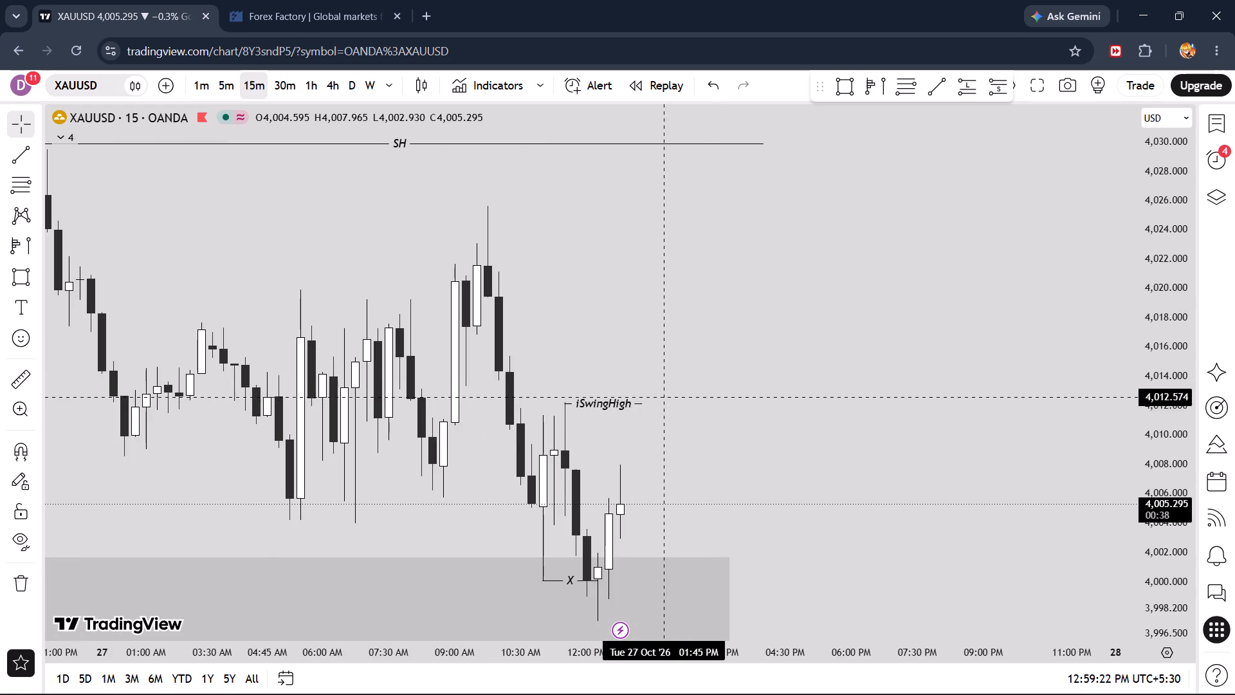
drag(646, 407, 660, 407)
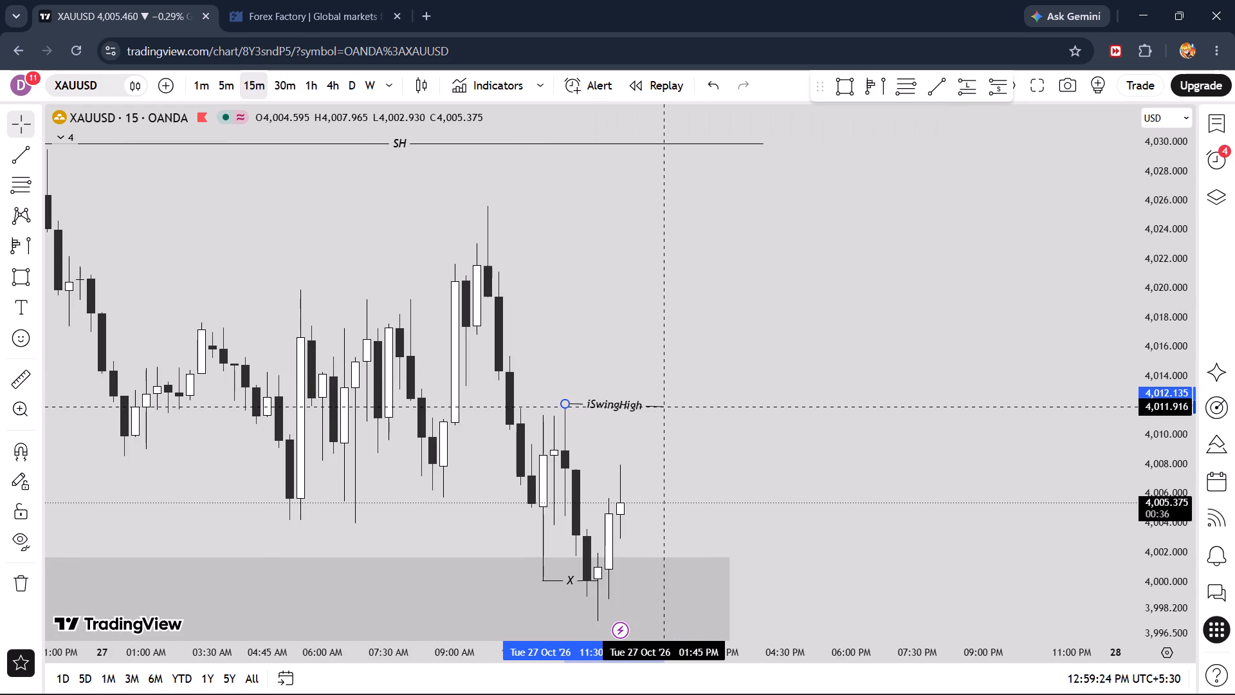
drag(660, 407, 667, 405)
click(773, 353)
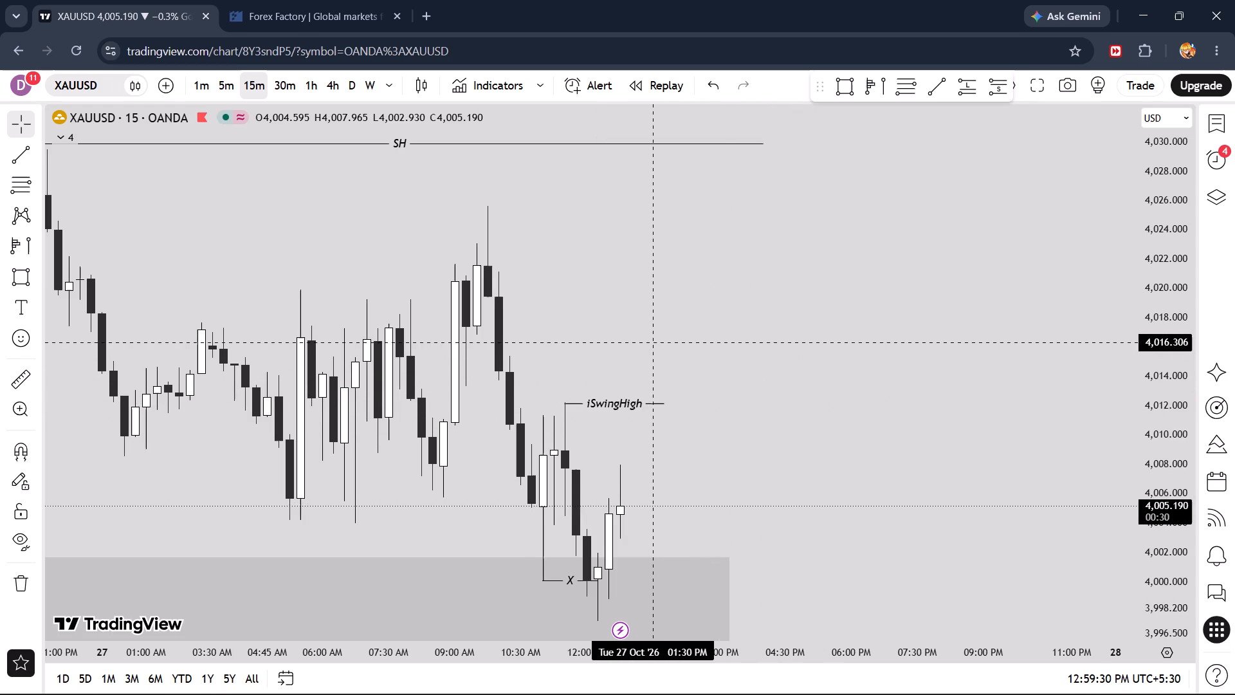
Examine price action between the iSwingHigh line and the X liquidity level inside the bullish zone on the 5-minute and 1-minute charts.
drag(656, 342, 658, 312)
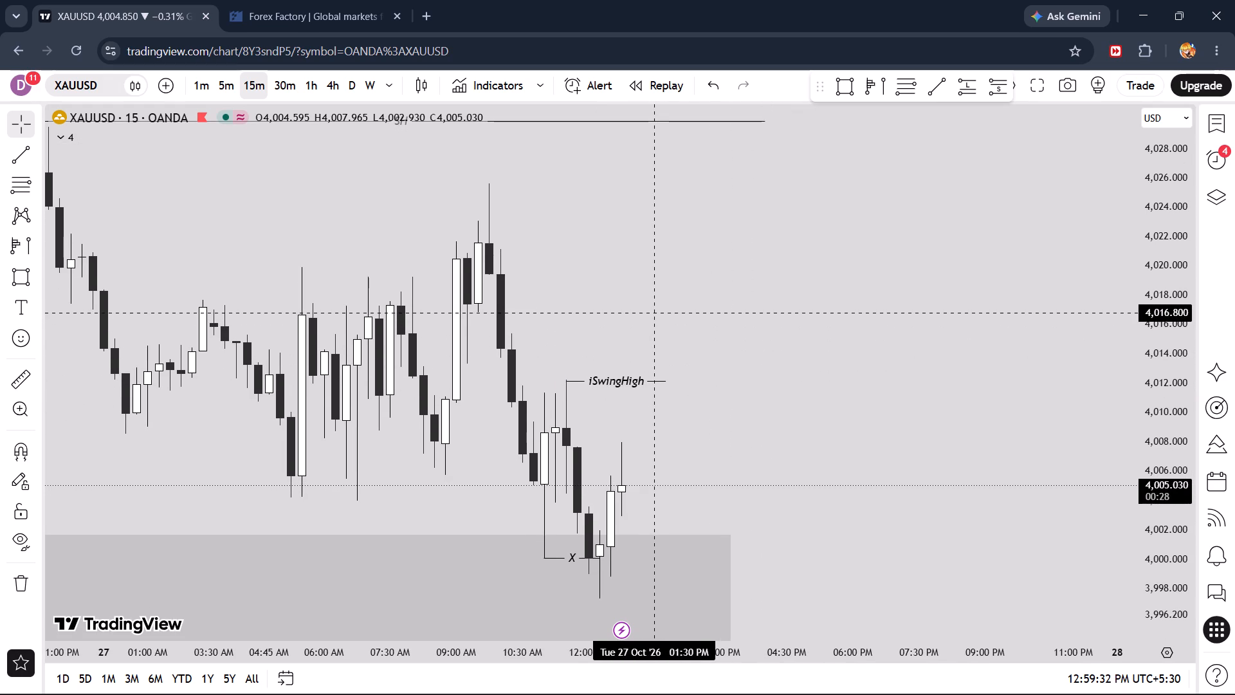
drag(796, 409, 790, 384)
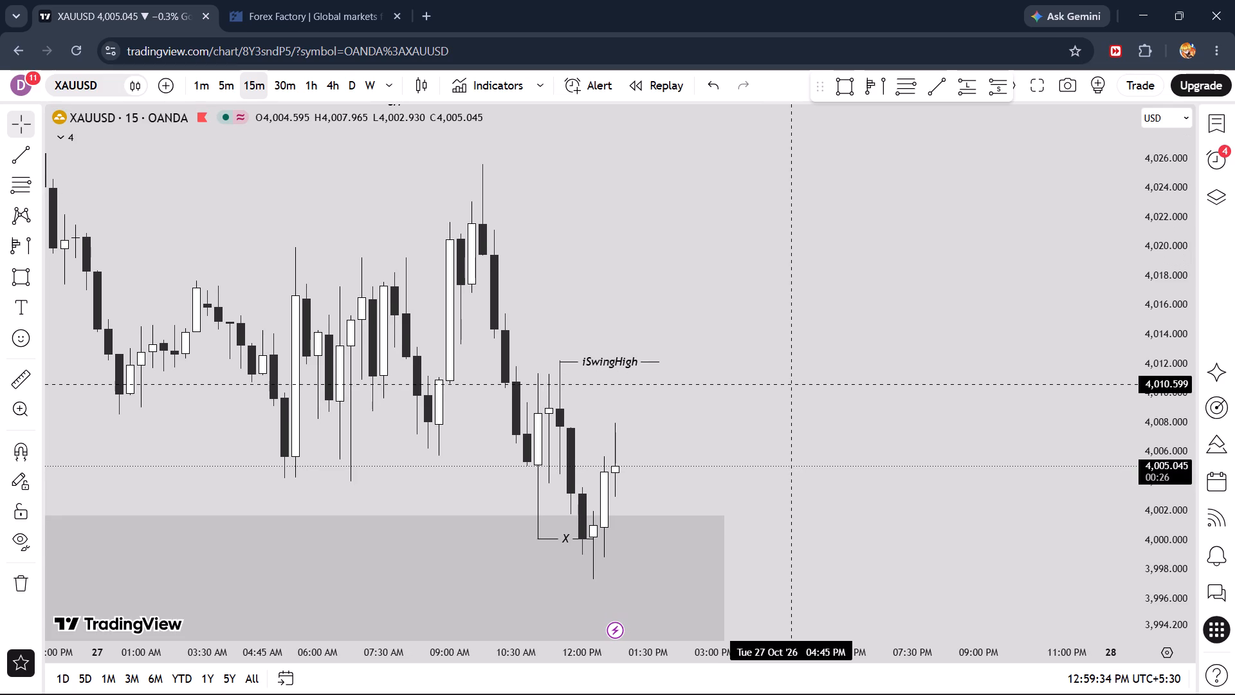
click(246, 89)
click(224, 86)
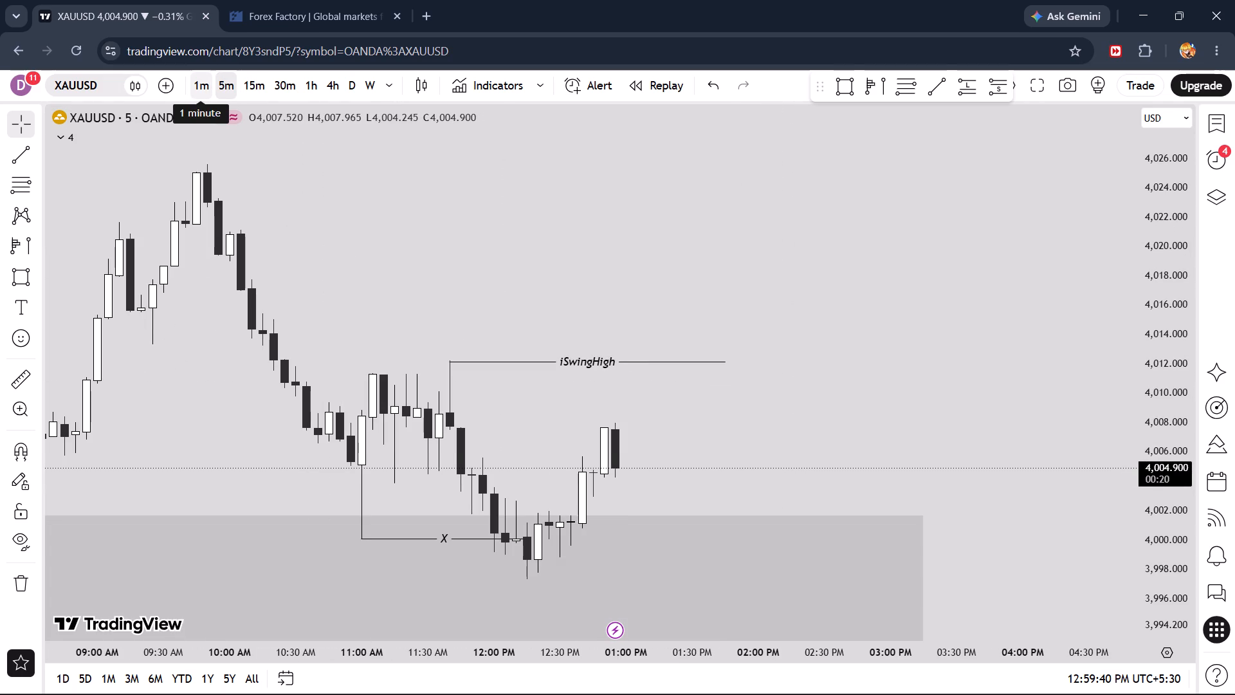
click(194, 85)
scroll(383, 329, down, 13)
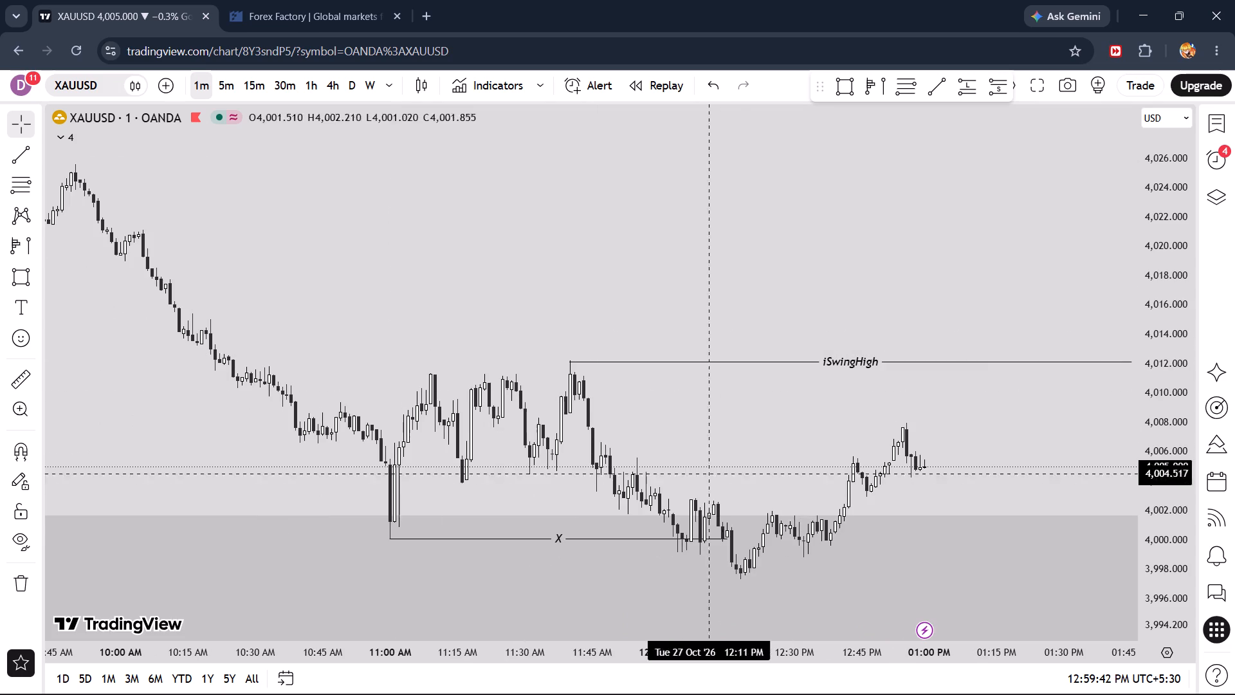
click(222, 88)
scroll(698, 388, up, 6)
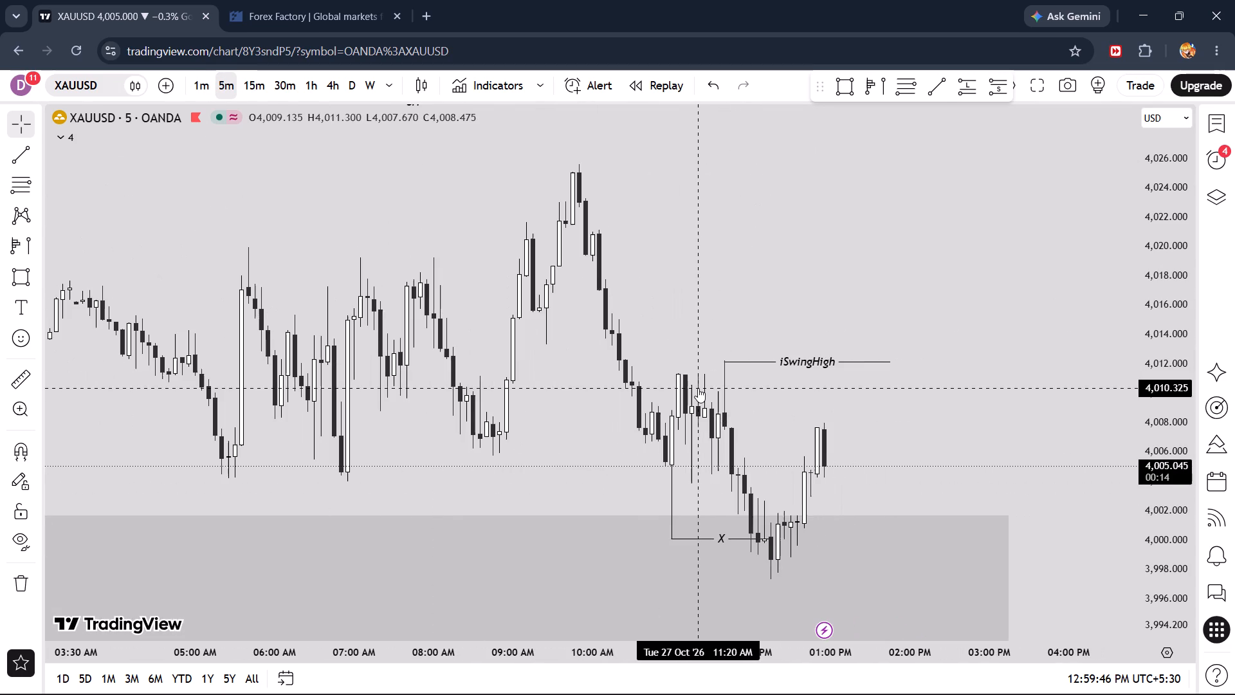
drag(940, 403, 778, 389)
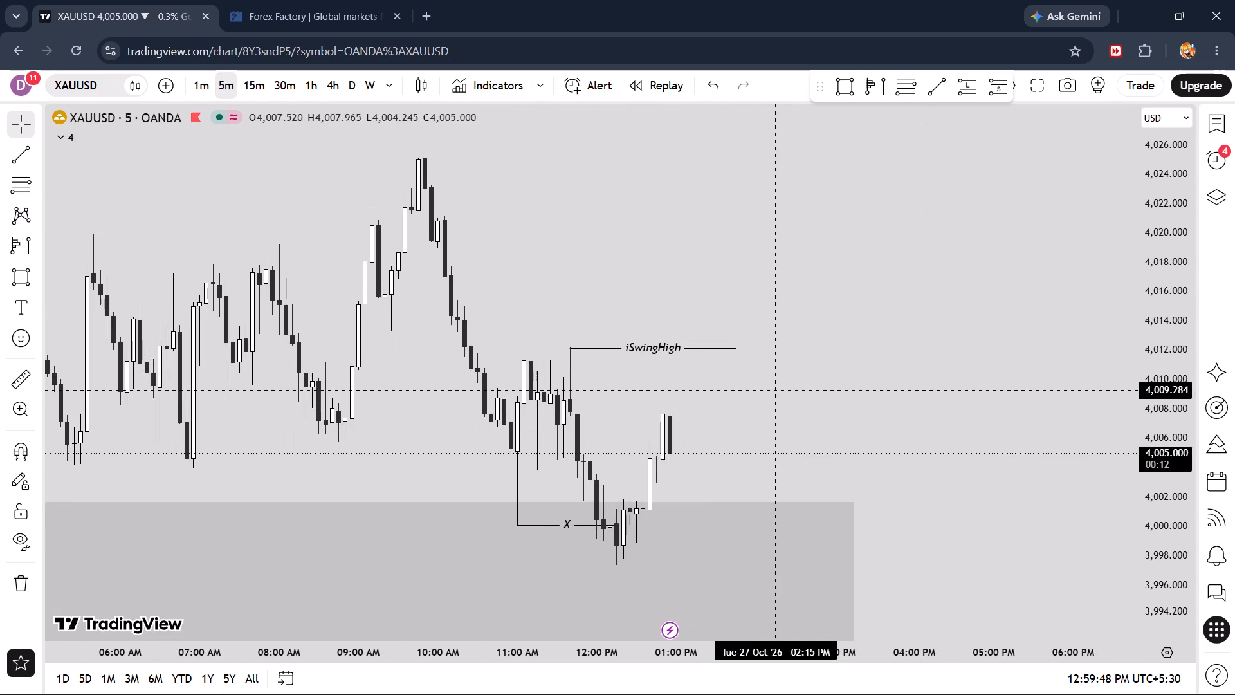
click(198, 89)
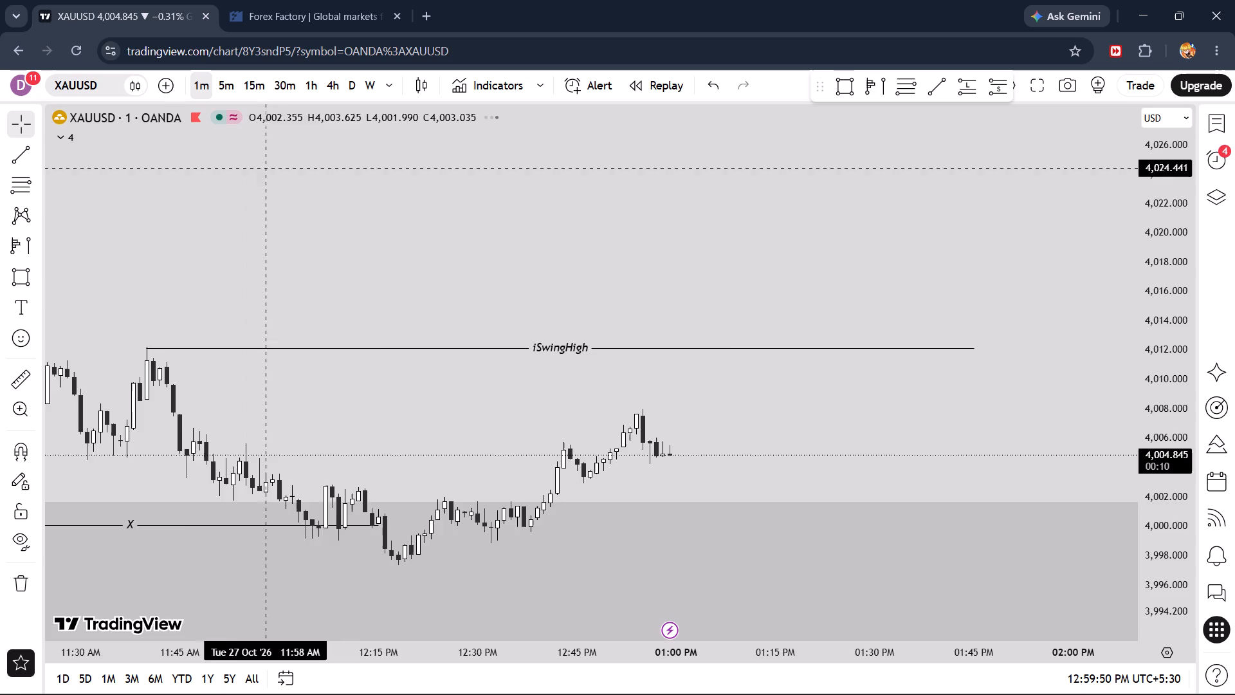
scroll(374, 271, down, 7)
drag(921, 440, 819, 436)
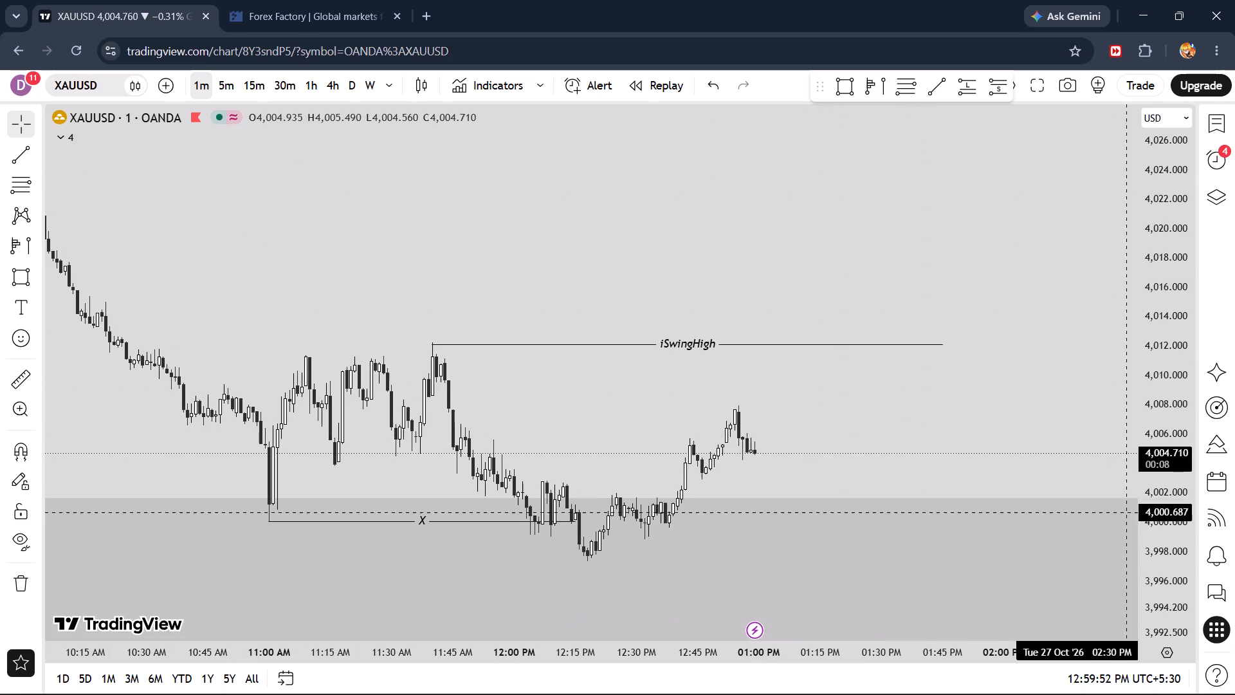
drag(1151, 536, 1125, 317)
drag(963, 465, 861, 246)
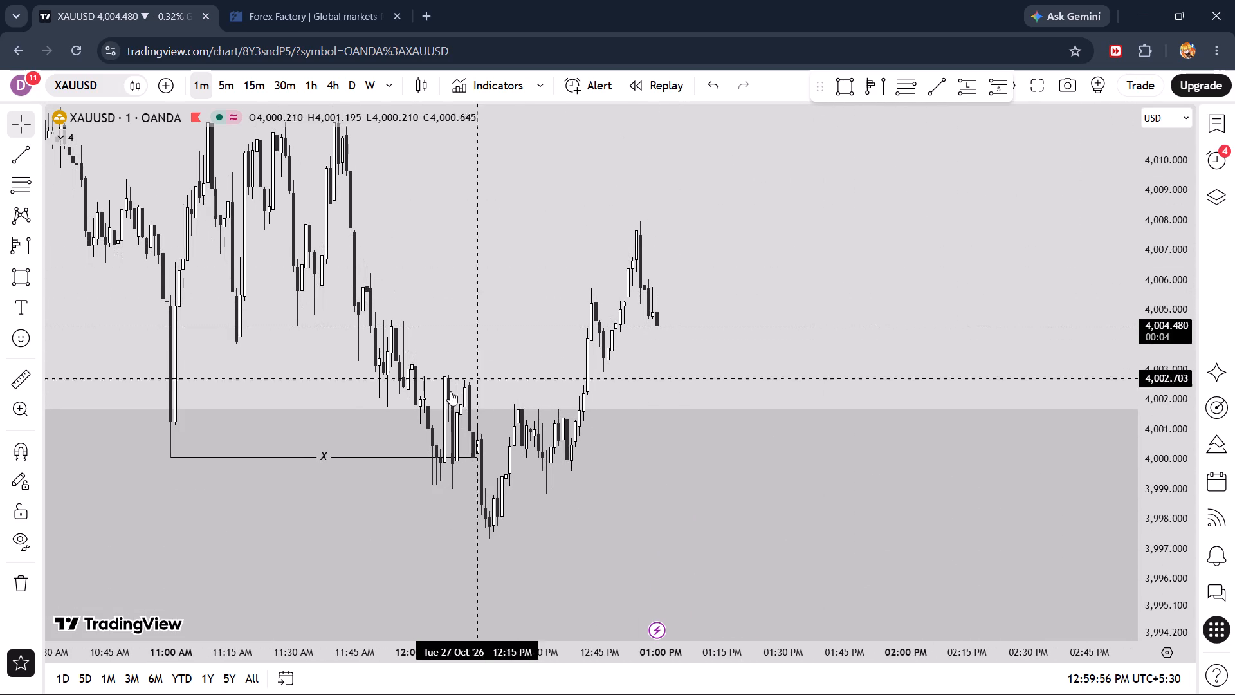
Examine price action around the iSwingHigh line, the X level and the bullish zone on the 5-minute and 15-minute charts.
click(220, 83)
scroll(459, 349, up, 7)
drag(443, 325, 518, 342)
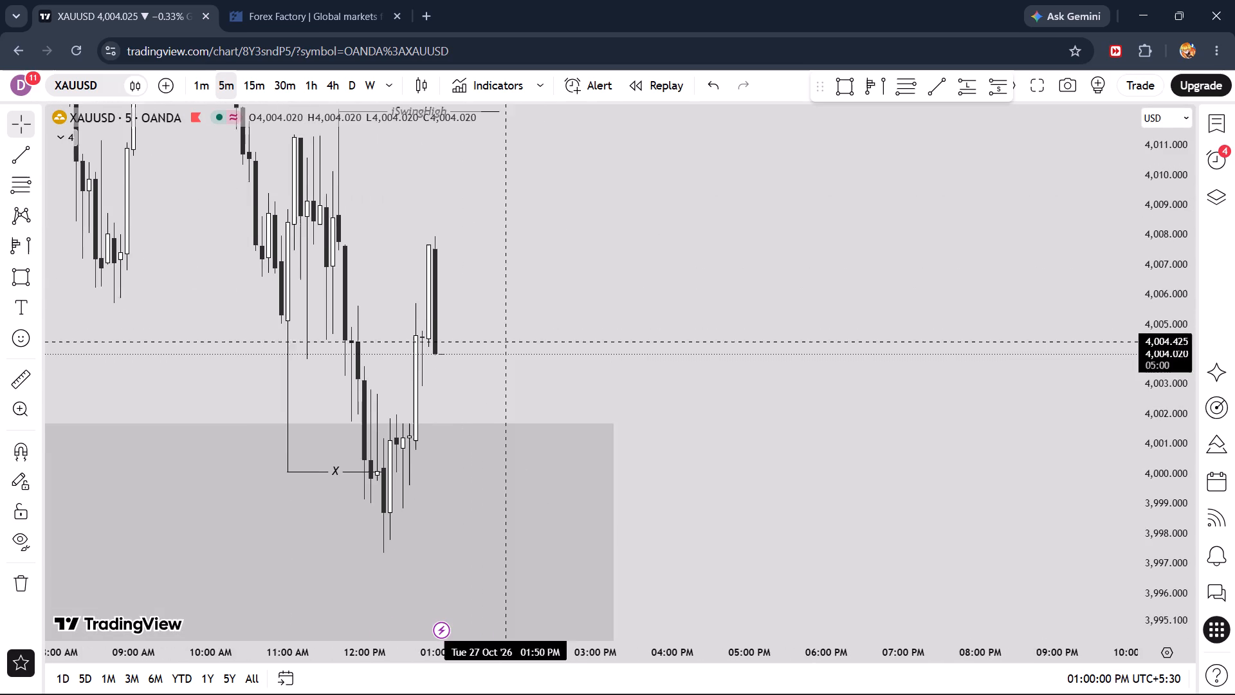
drag(518, 342, 518, 342)
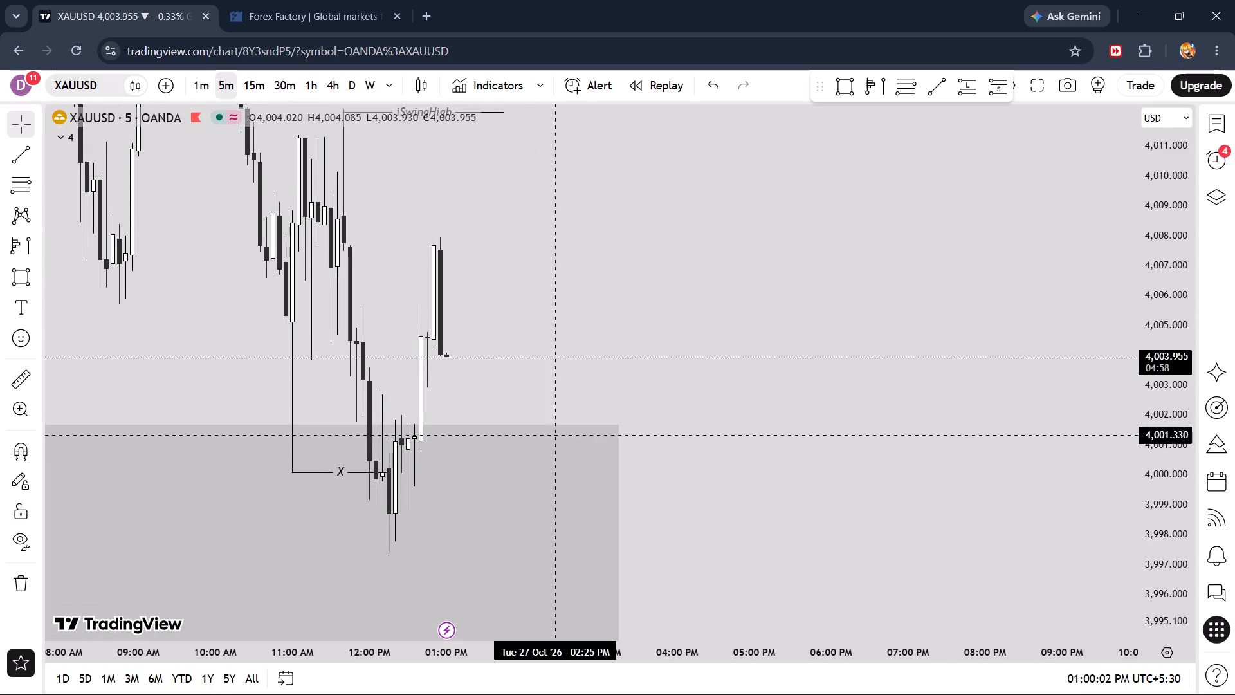
drag(628, 244, 688, 420)
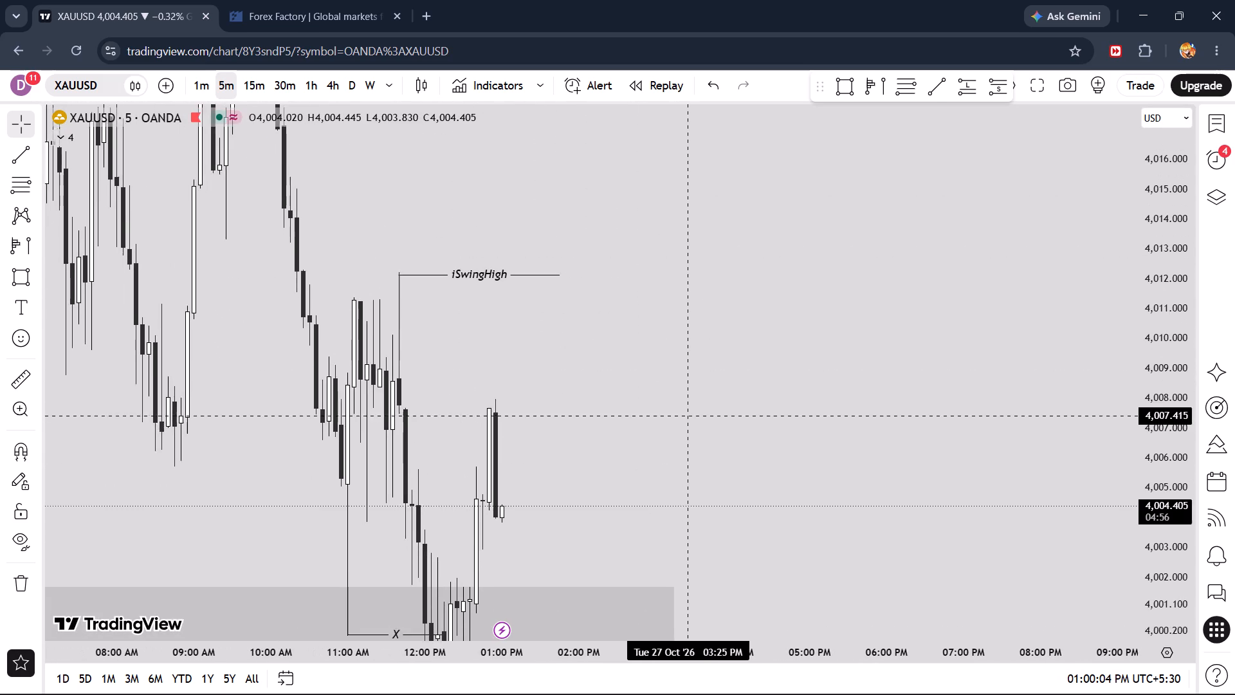
drag(688, 420, 689, 423)
drag(1162, 212, 1160, 425)
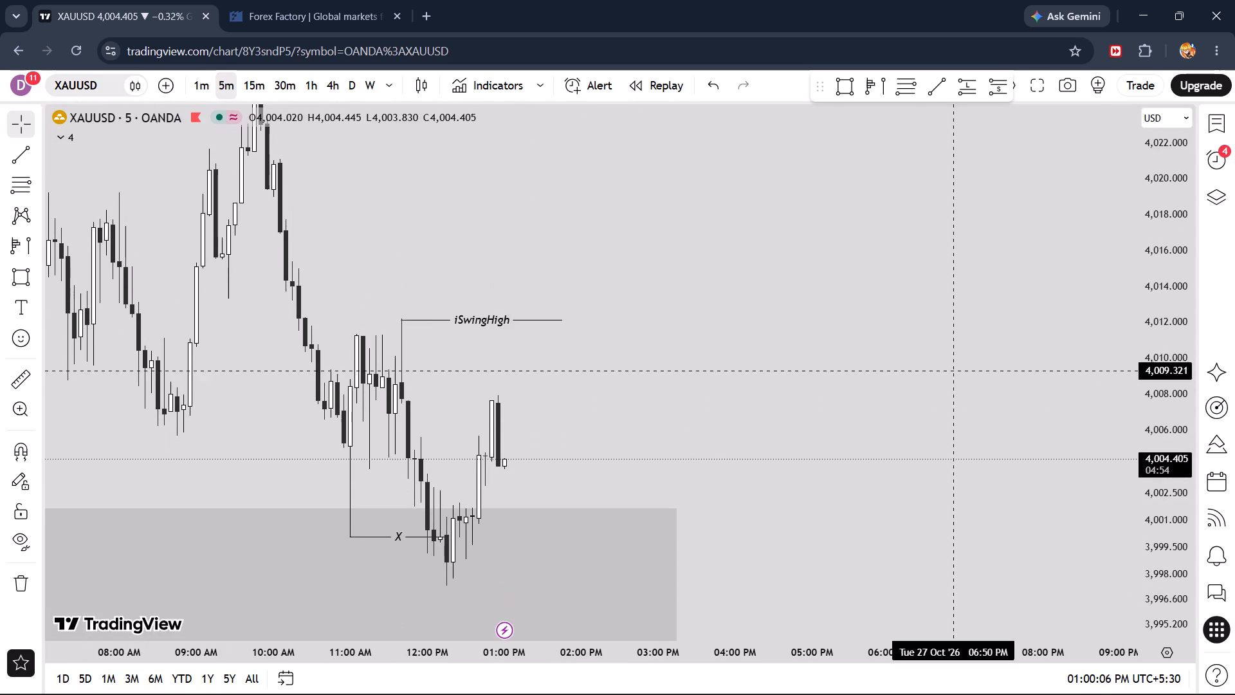
drag(714, 351, 850, 321)
scroll(850, 321, up, 4)
drag(736, 327, 760, 328)
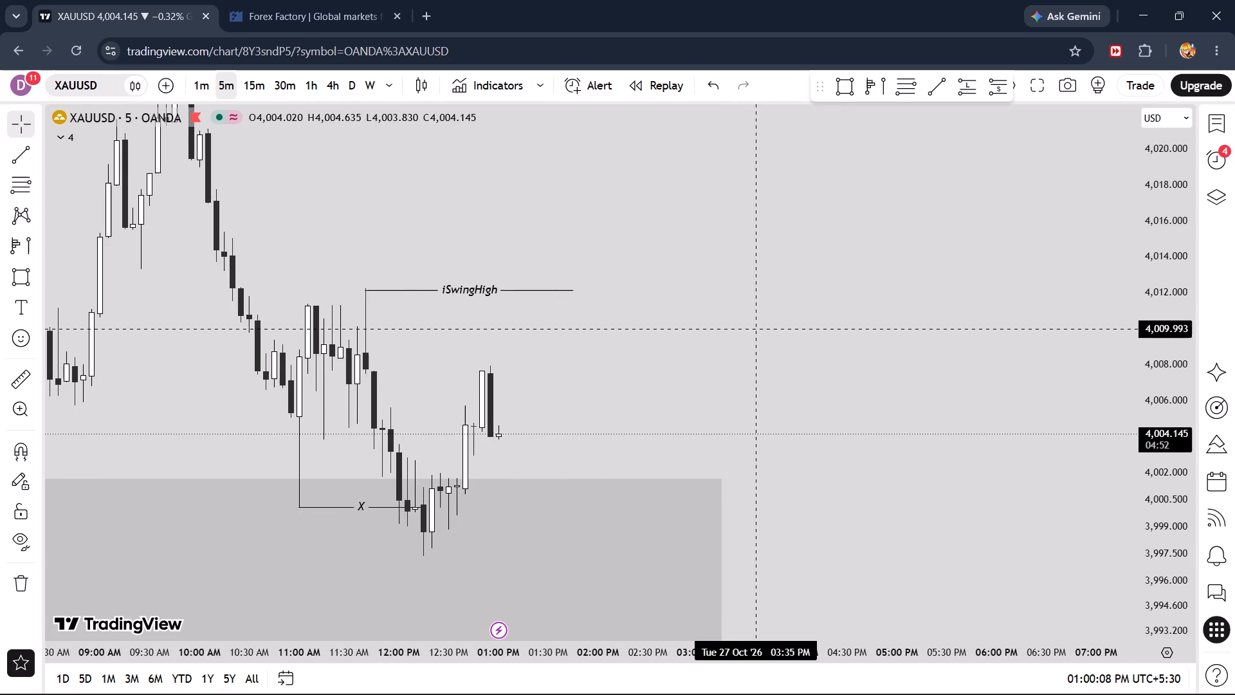
click(246, 78)
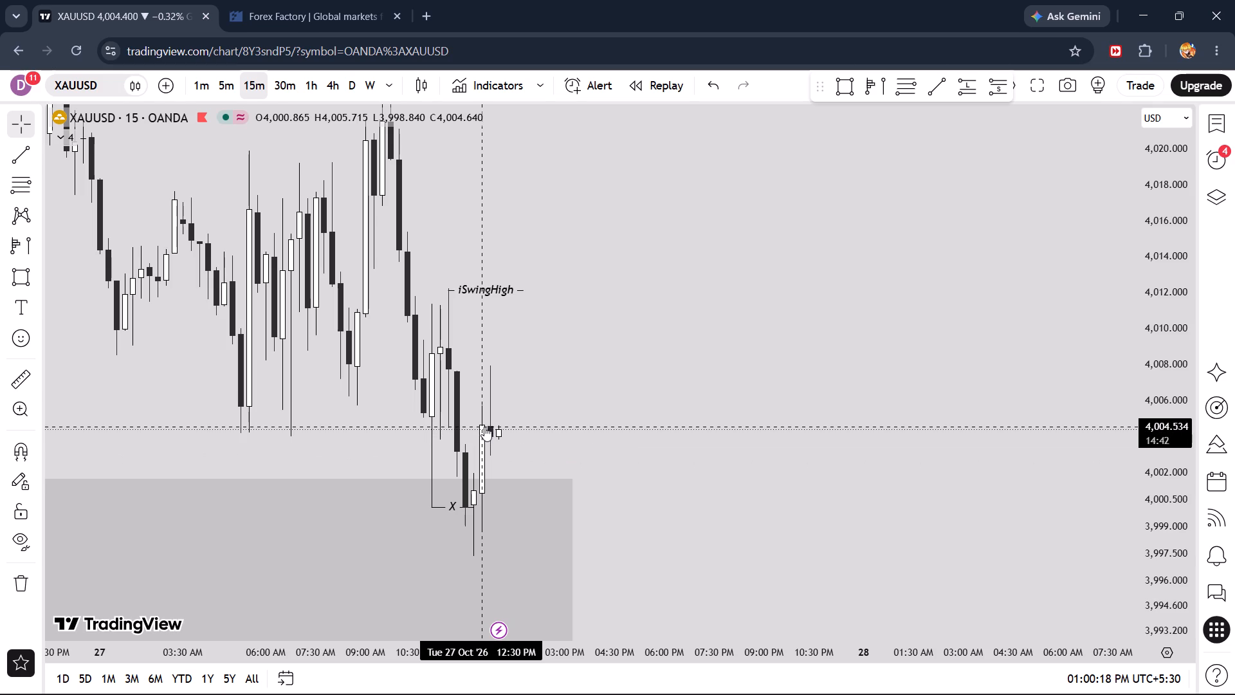
On the 5-minute chart, draw a rectangle from 12:30 PM to 02:30 PM between 4,003.015 and 4,001.585 and apply the Fvg template.
click(228, 86)
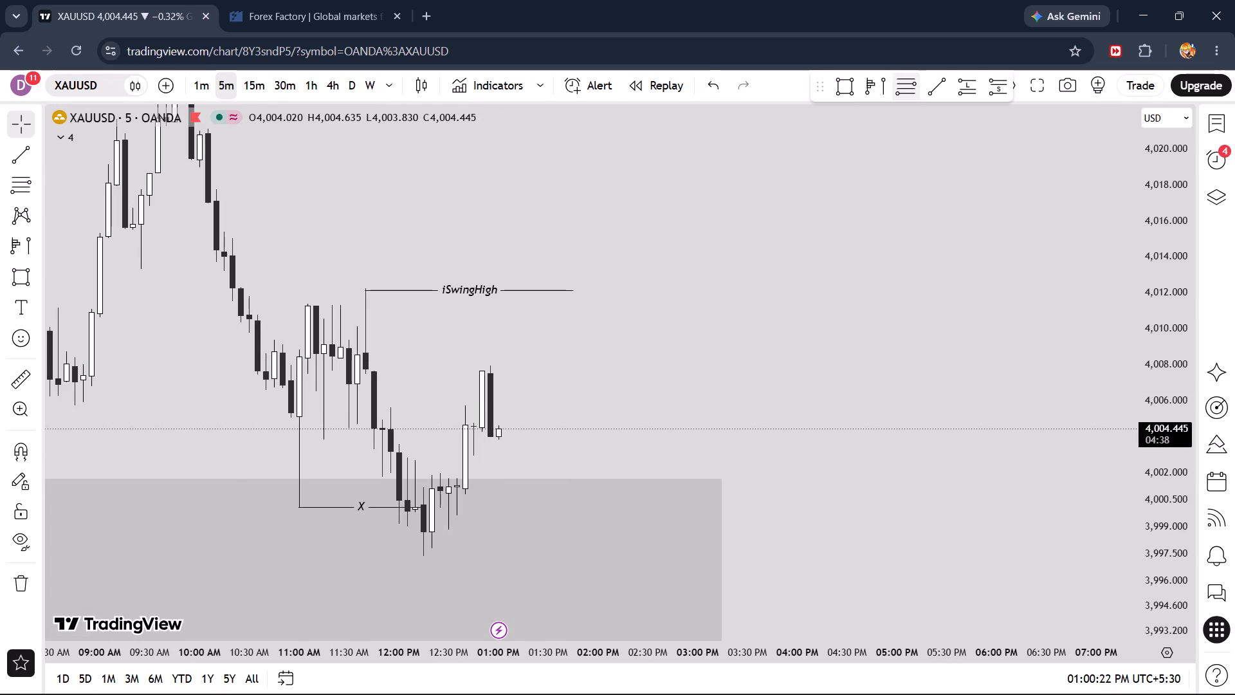
click(832, 78)
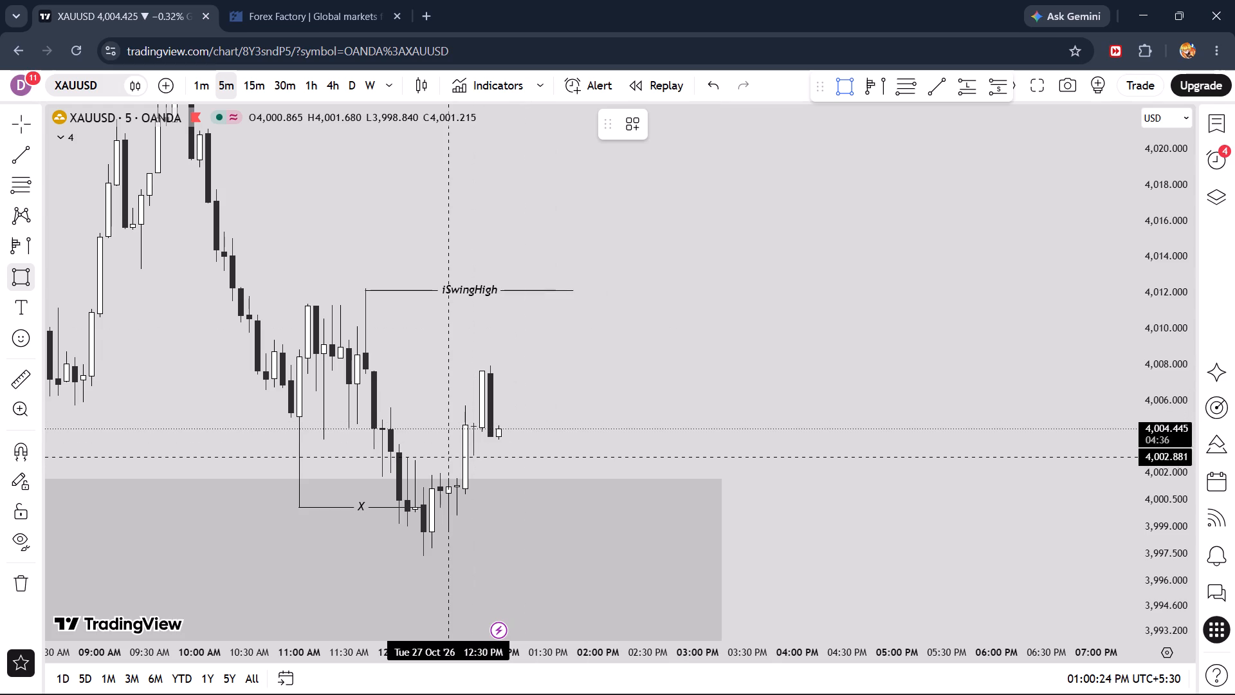
click(448, 454)
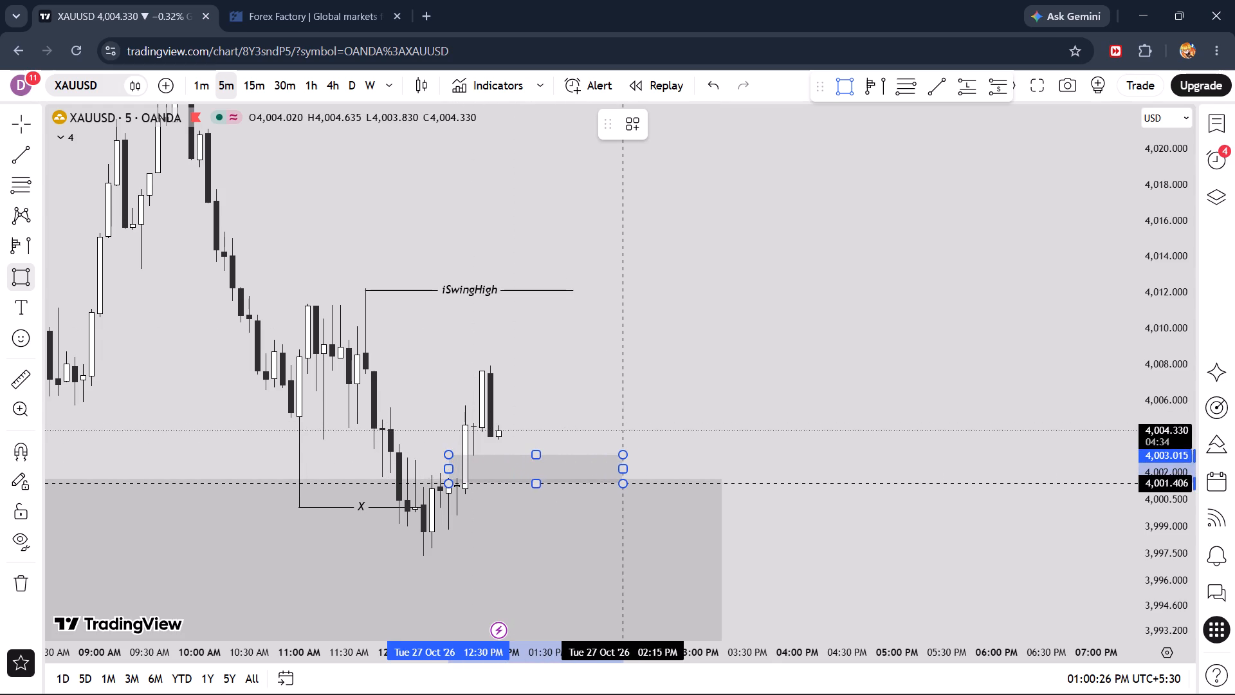
click(645, 479)
click(622, 121)
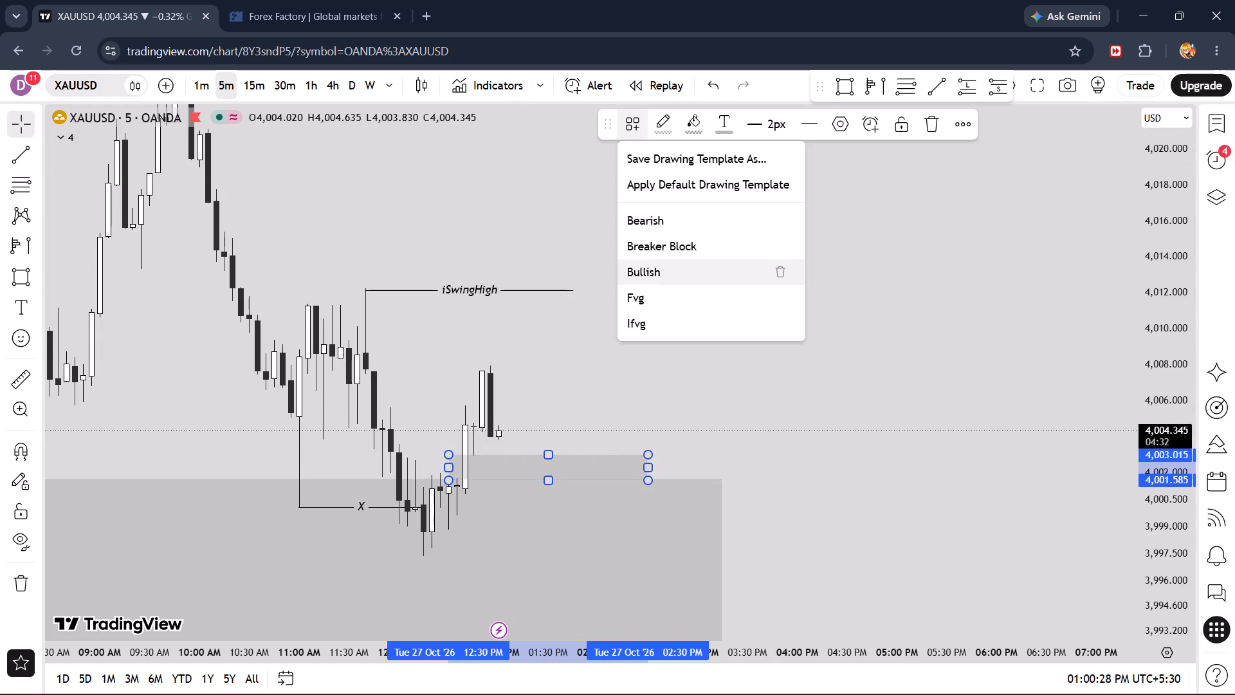
click(669, 291)
Place a long position at 01:05 PM with entry 4,003.015 at the gap's upper edge and lower its stop to 3,996.852.
drag(680, 280, 742, 273)
click(971, 89)
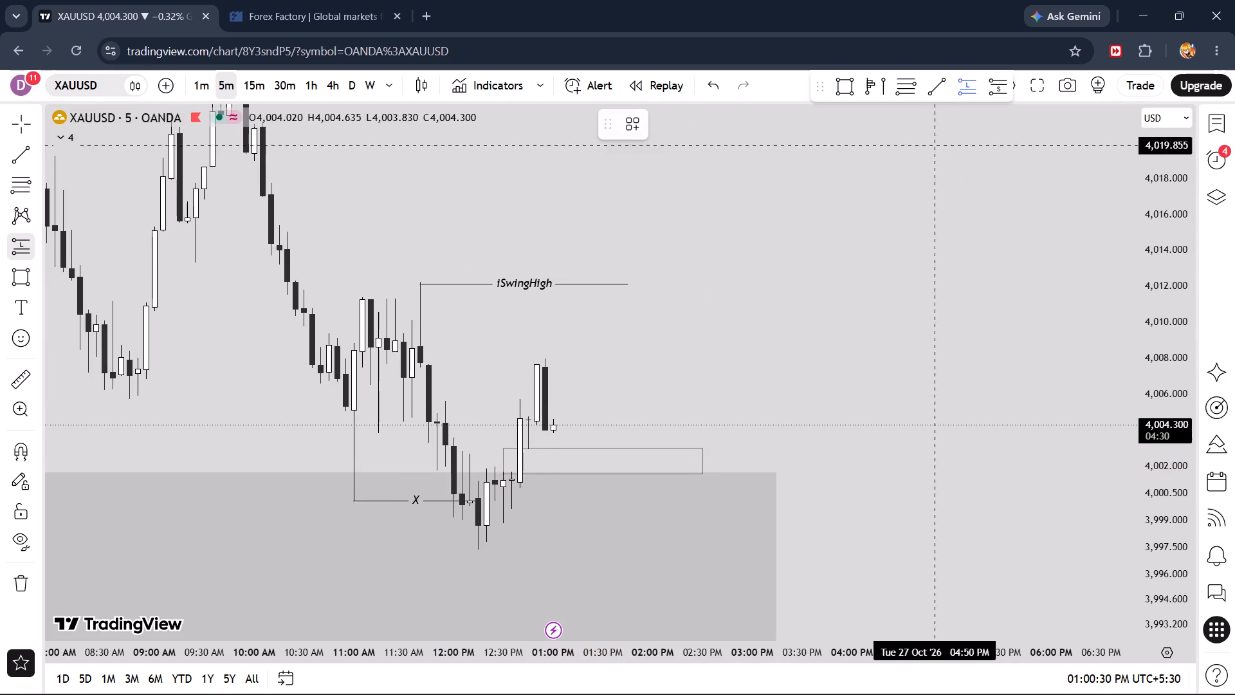
click(559, 447)
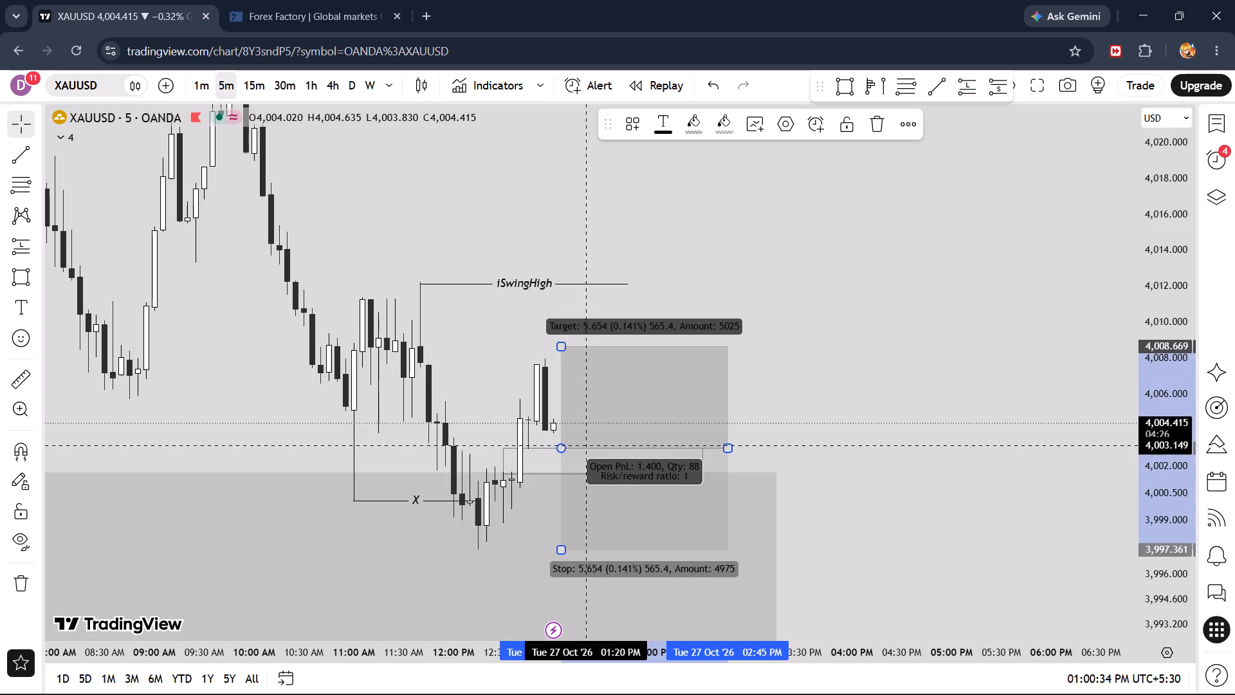
drag(562, 553, 562, 555)
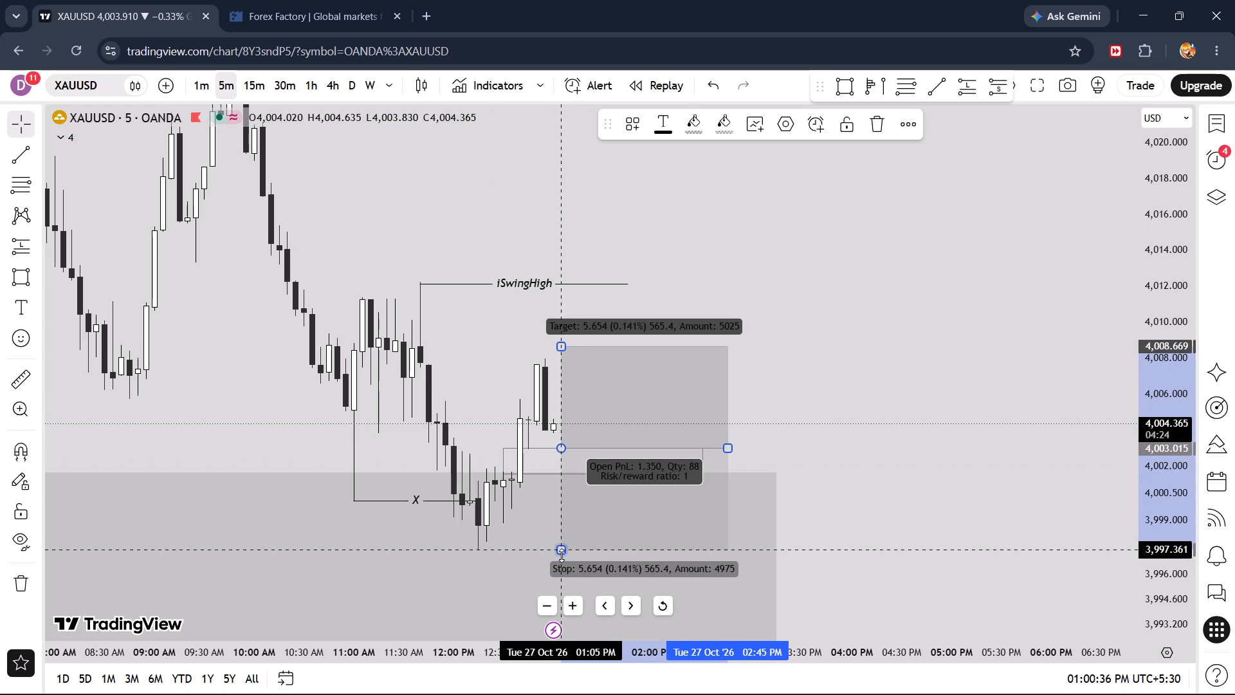
drag(562, 555, 560, 559)
On the 15-minute chart, draw a gap rectangle between 4,019.496 and 4,015.414 from 09:30 AM and extend its end to 06:45 PM.
drag(798, 331, 791, 410)
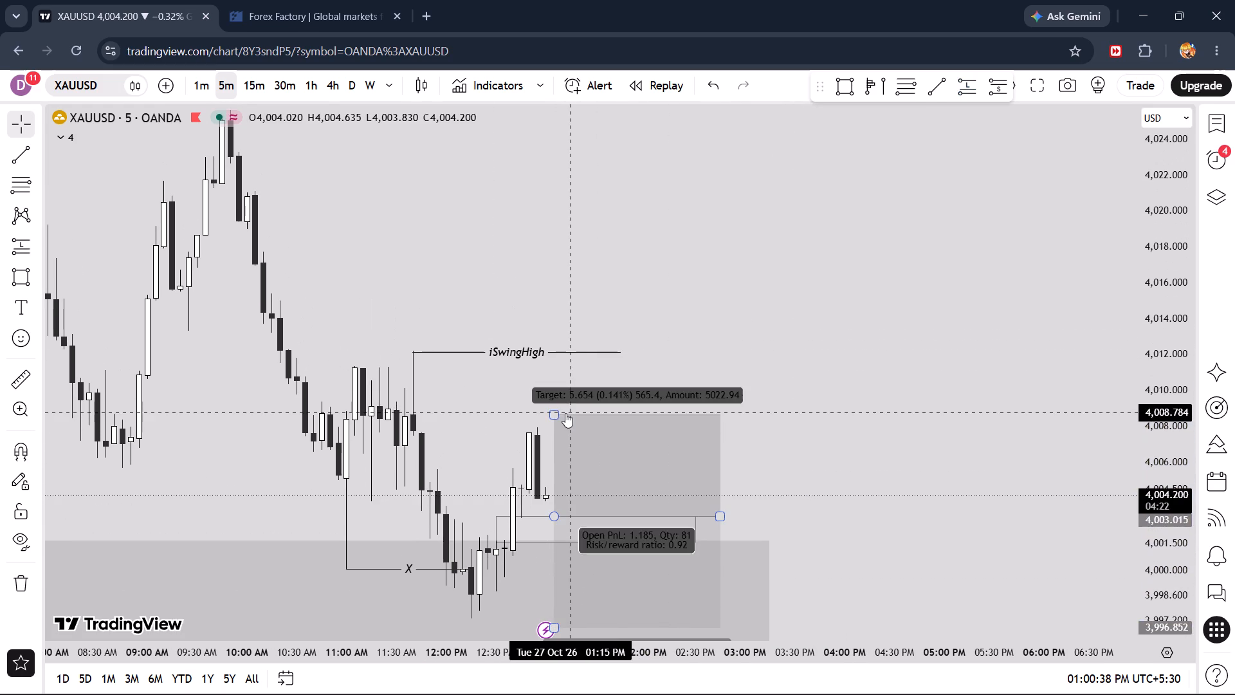
click(257, 79)
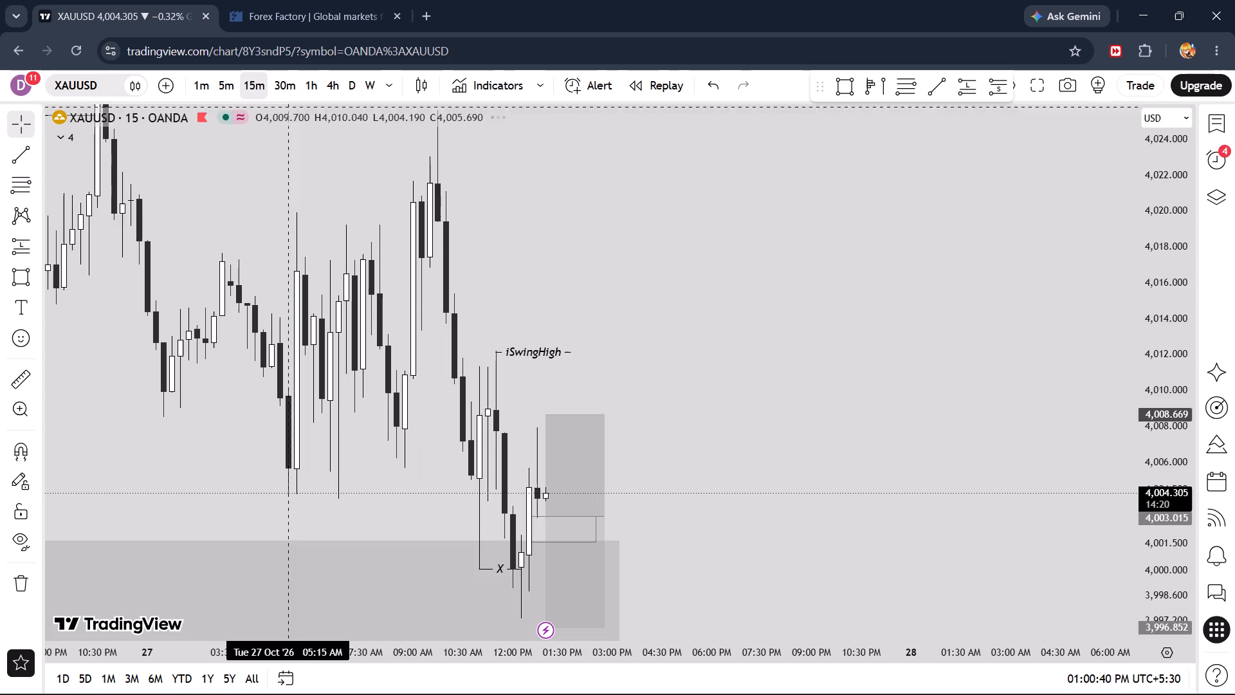
click(847, 86)
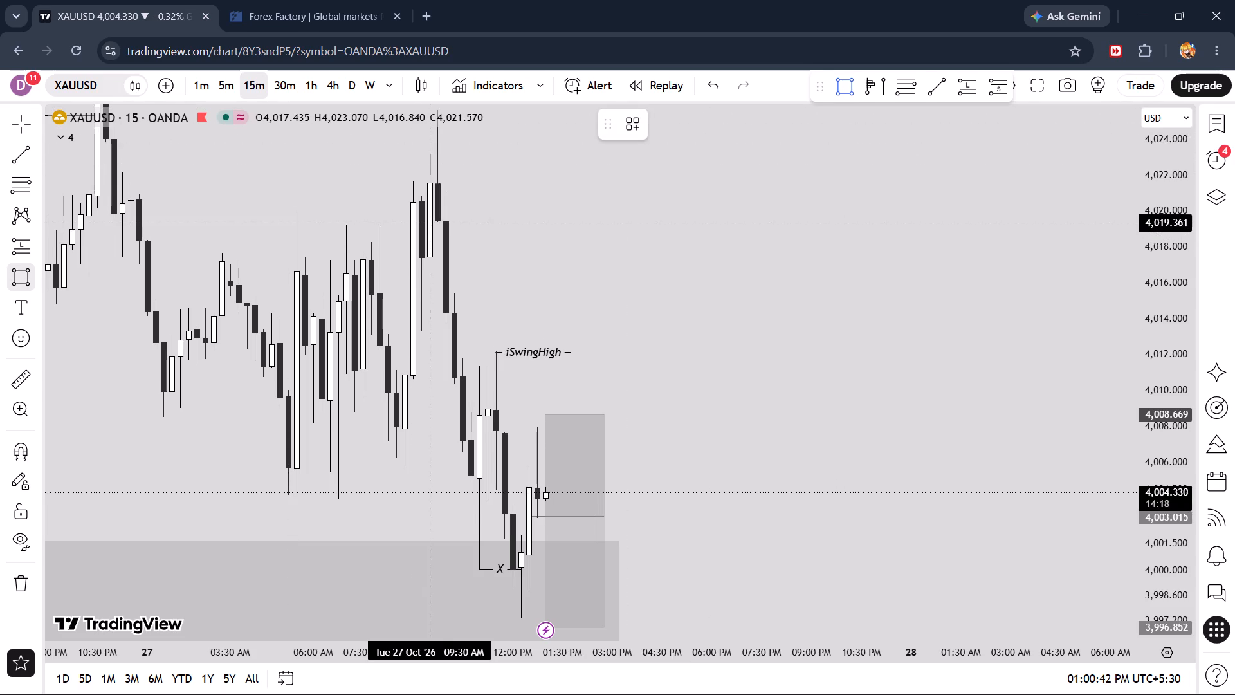
click(433, 220)
click(527, 293)
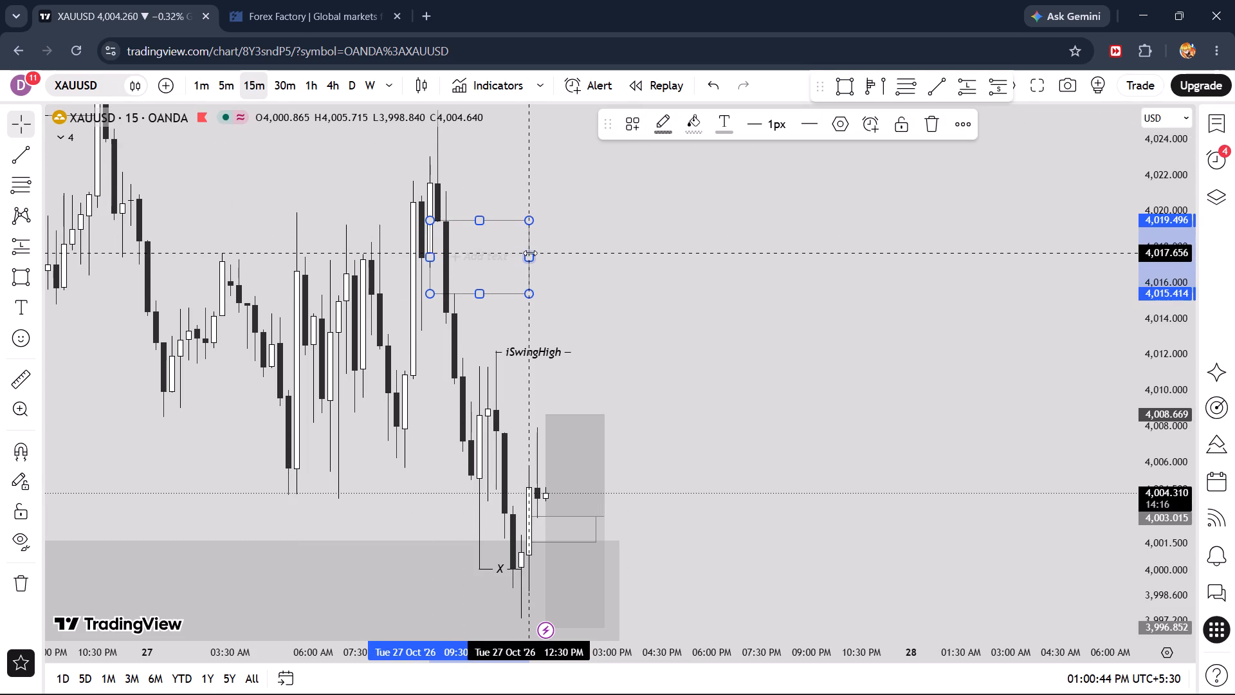
drag(530, 254, 733, 259)
On the 5-minute chart, raise the long position's target to 4,015.414, the lower edge of the upper gap.
click(215, 86)
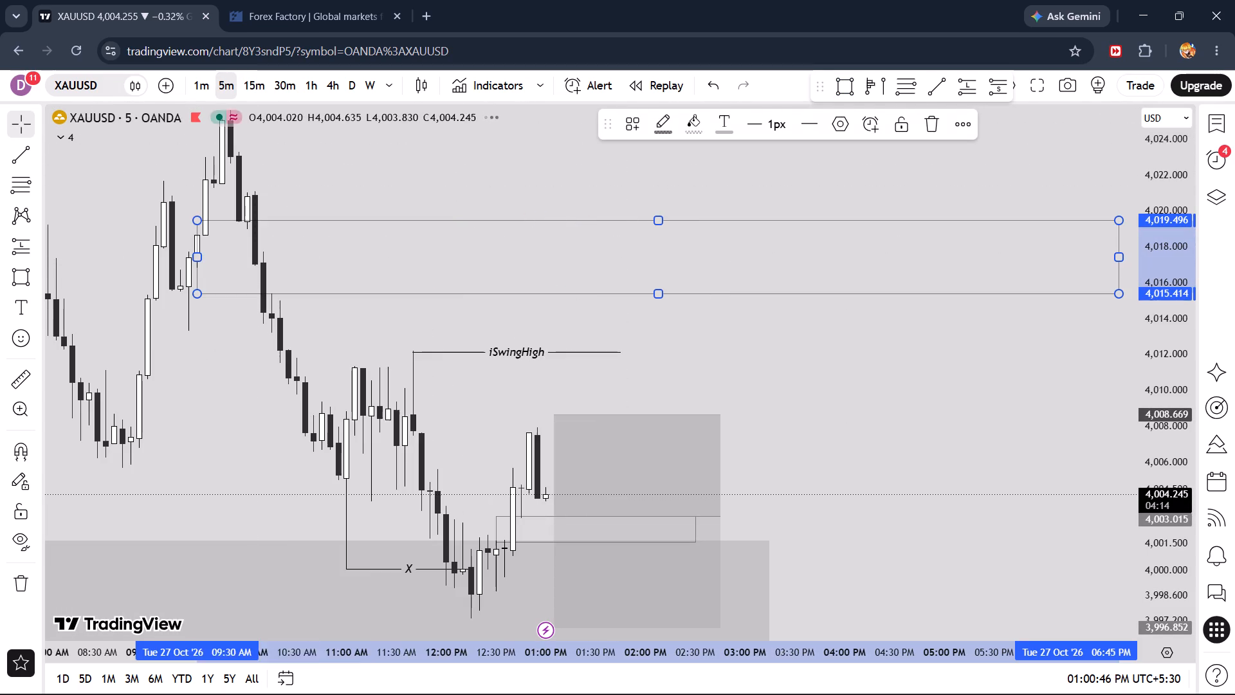
scroll(664, 348, down, 1)
drag(853, 377, 702, 302)
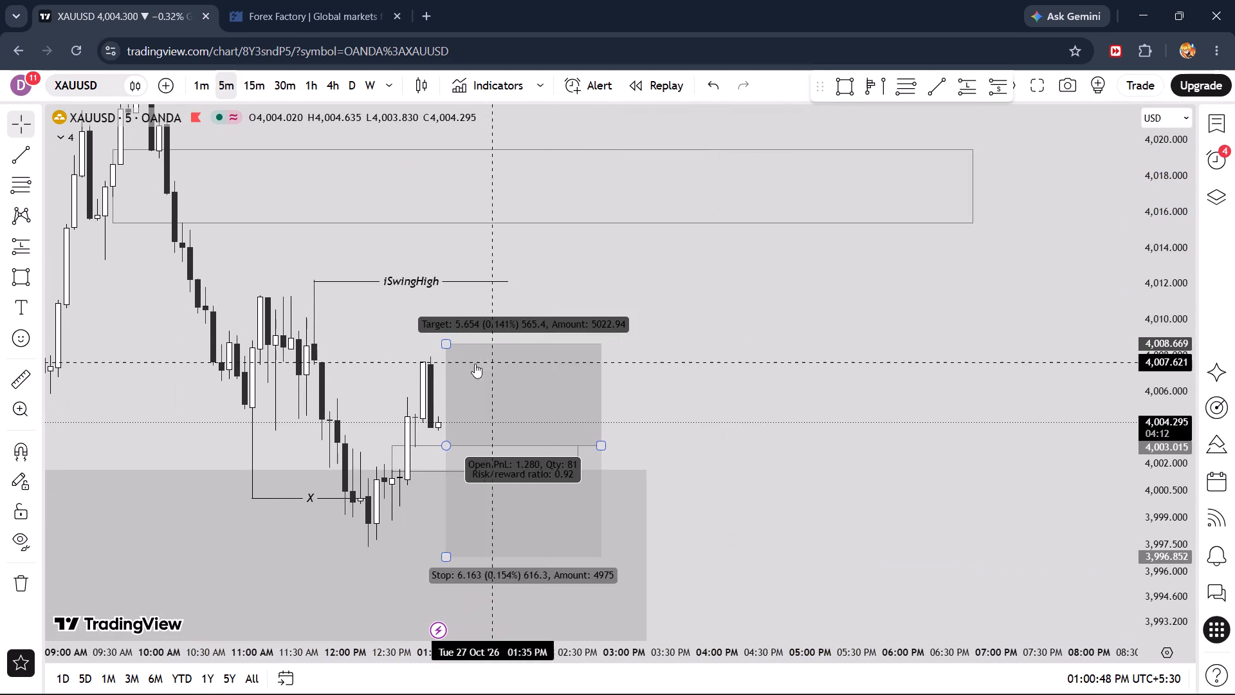
drag(445, 339, 454, 219)
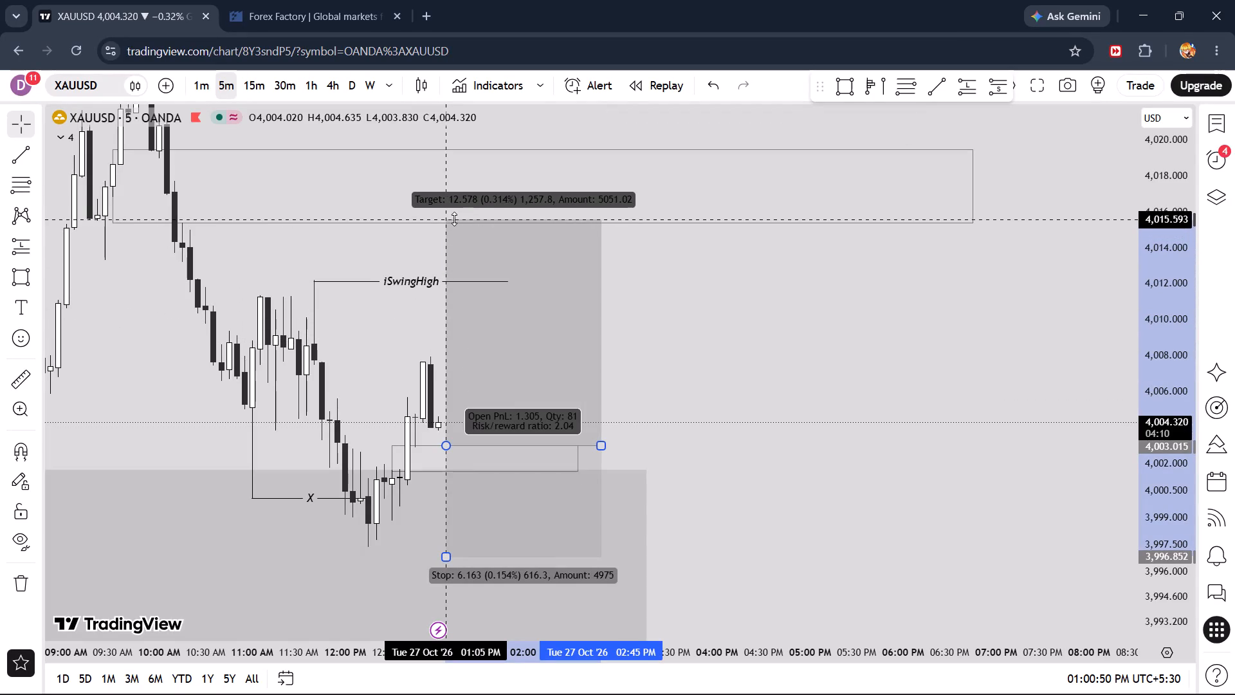
drag(454, 219, 454, 222)
click(702, 315)
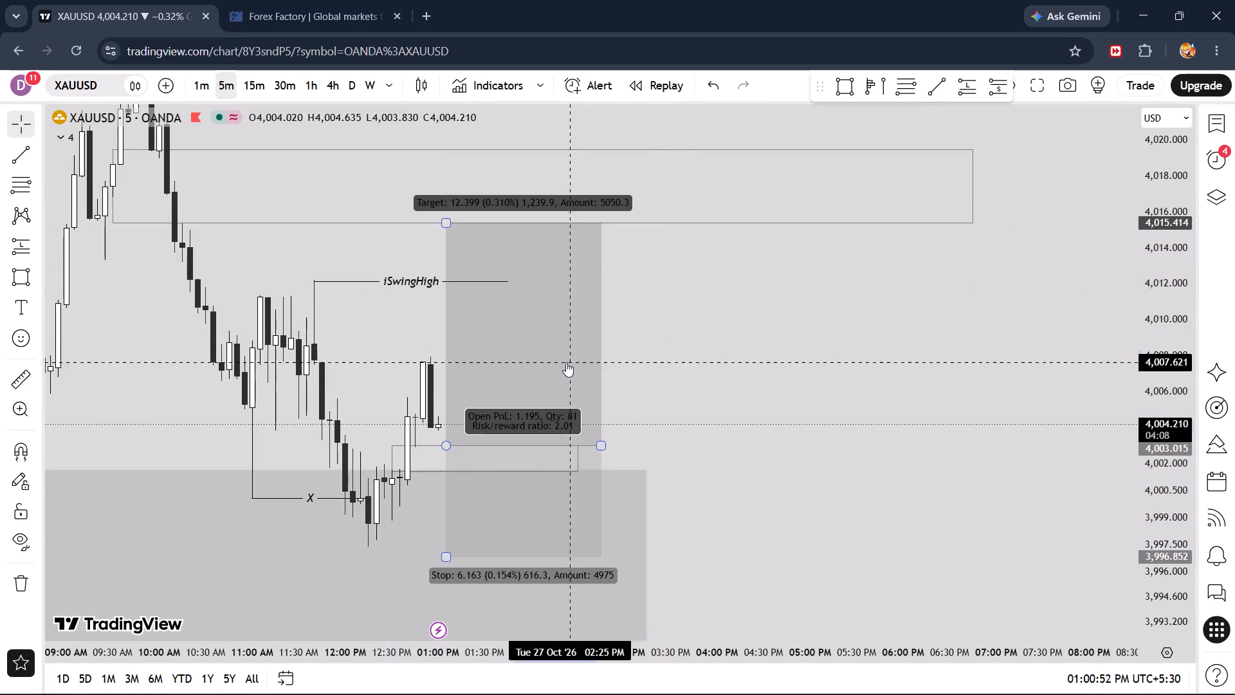
Reposition the long position to start at 01:05 PM with entry 4,002.970, checking its target and stop against the surrounding levels.
drag(566, 362, 576, 362)
drag(756, 364, 827, 355)
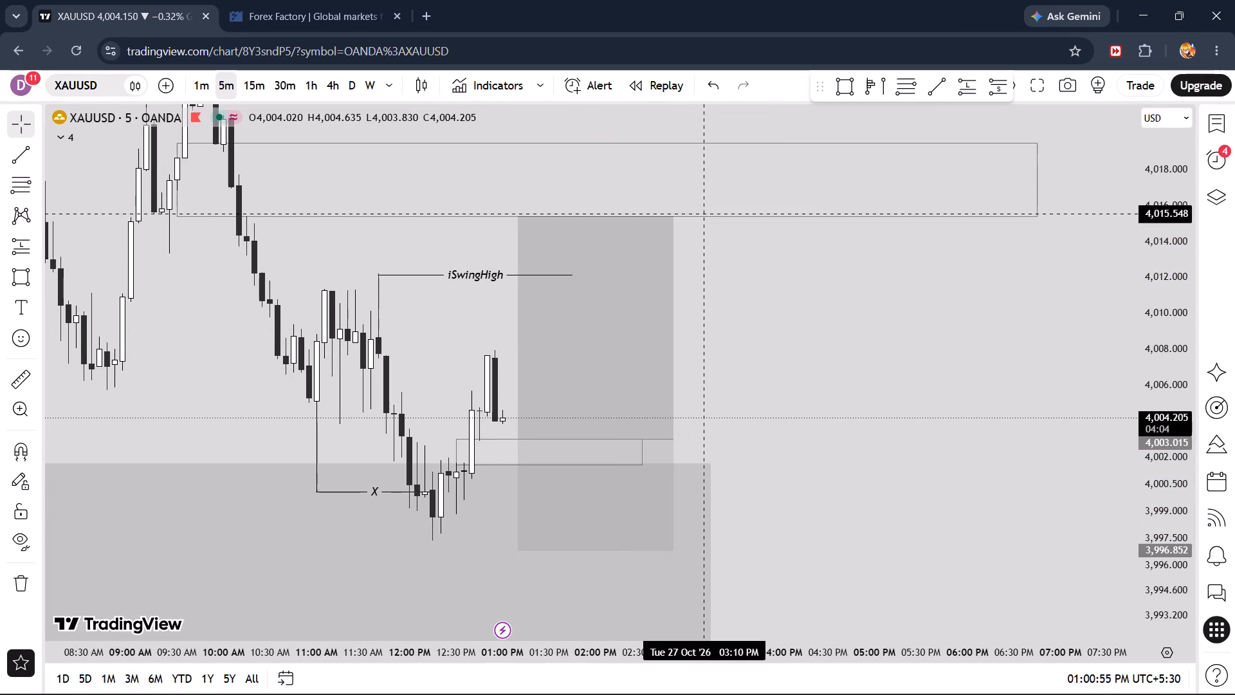
drag(760, 286, 794, 336)
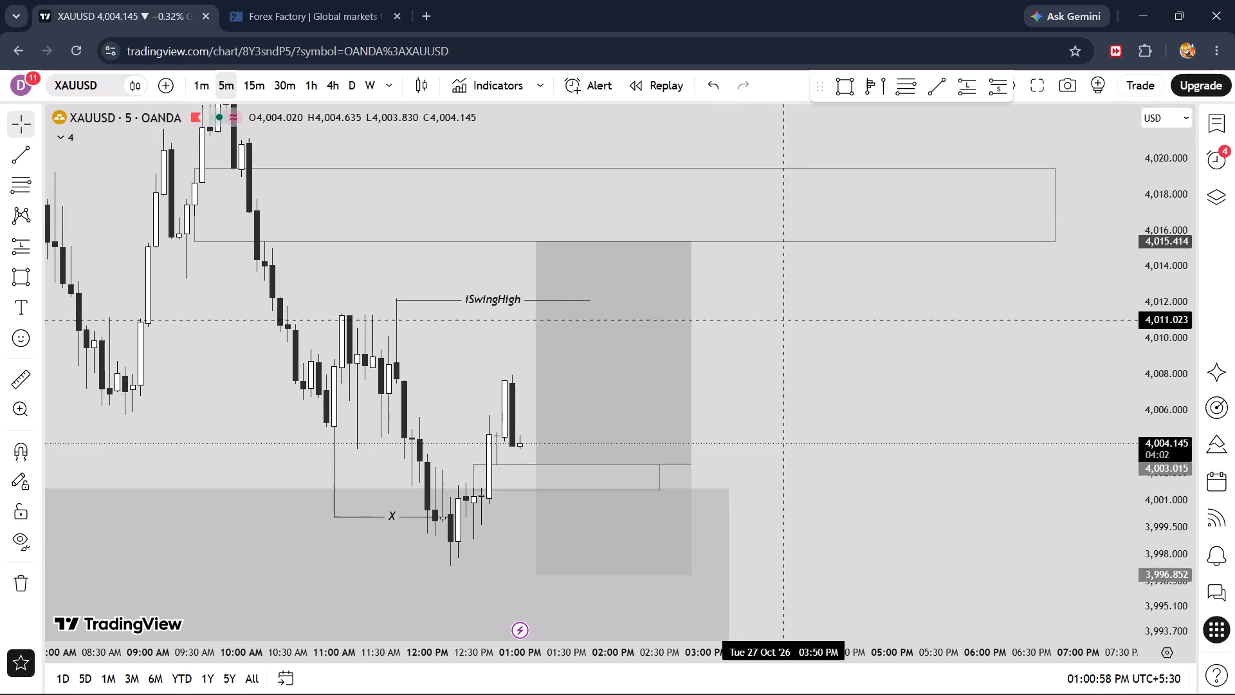
drag(794, 336, 835, 380)
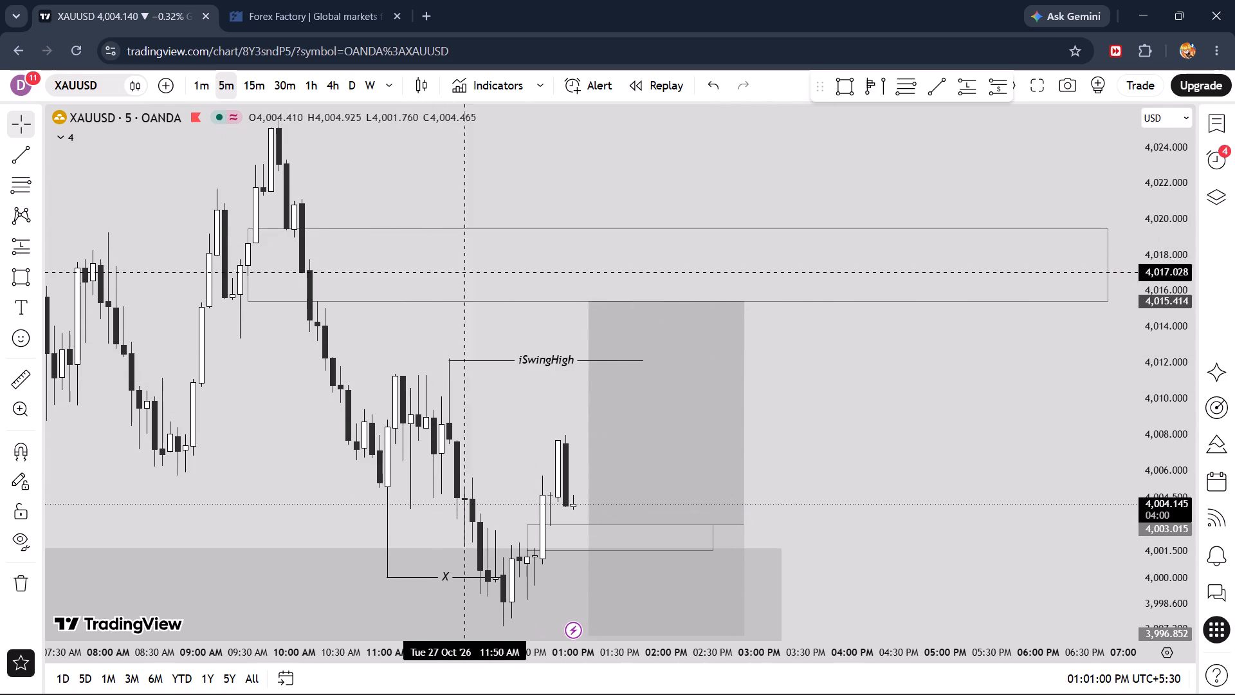
drag(859, 425, 800, 251)
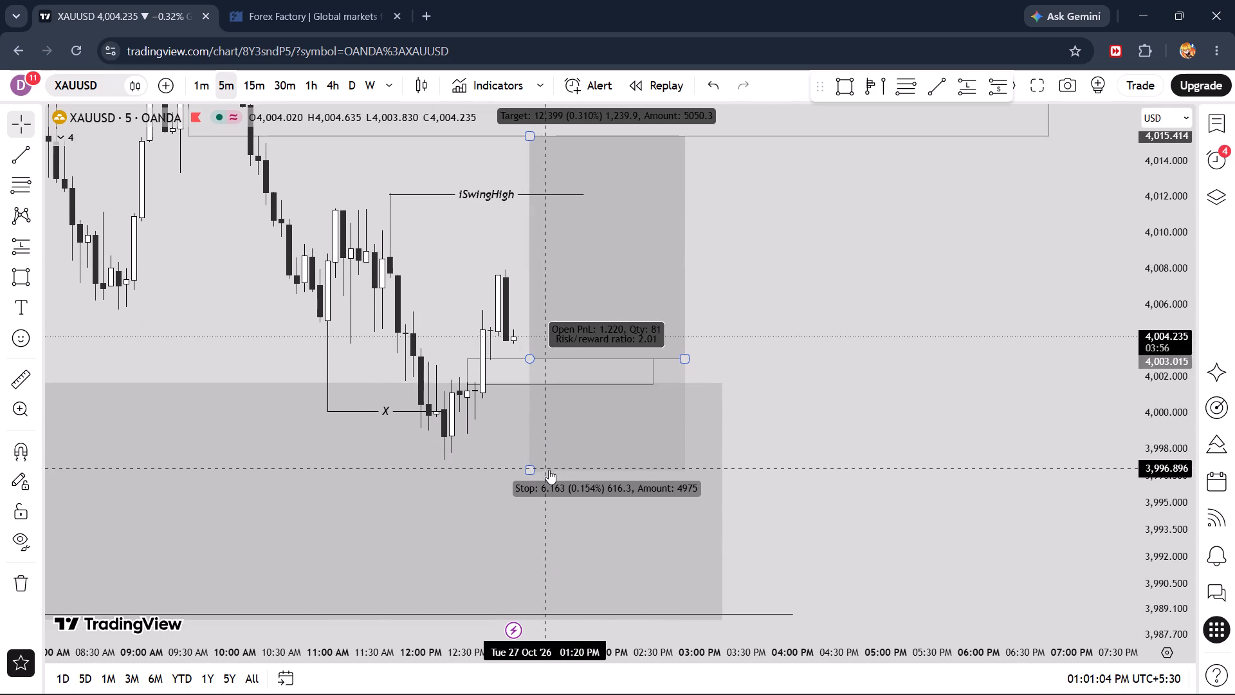
drag(794, 305, 878, 382)
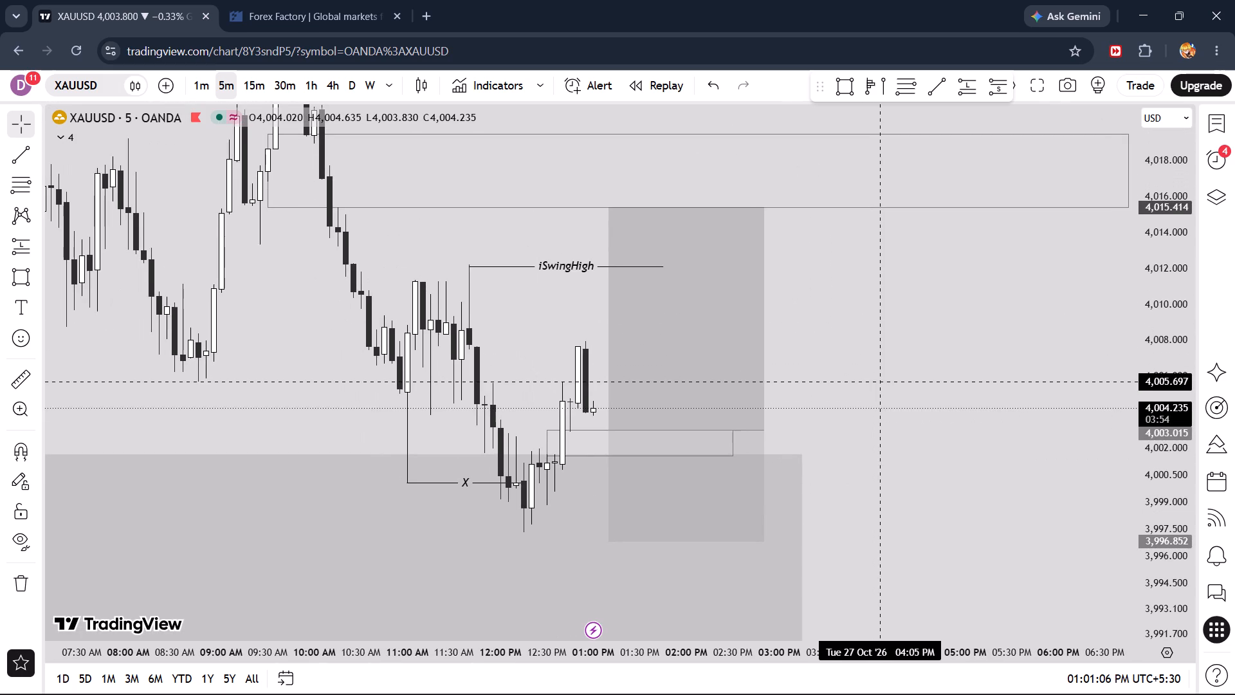
drag(735, 360, 718, 361)
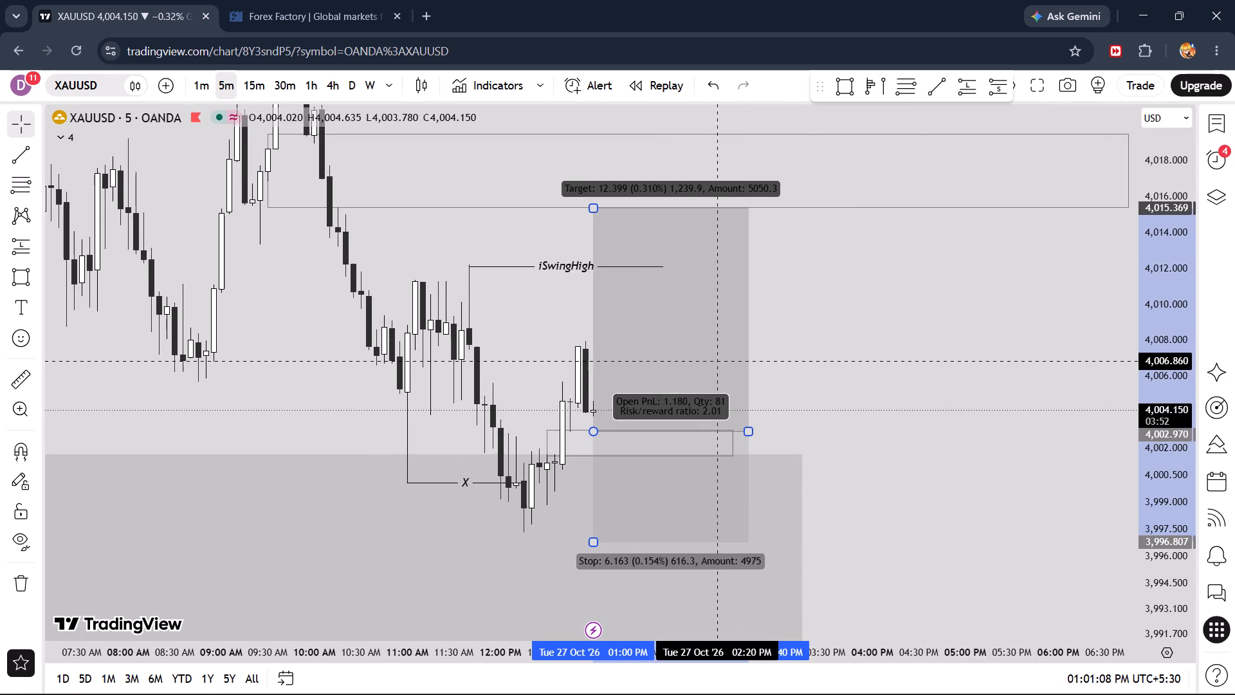
drag(718, 361, 724, 361)
On the 1-minute chart, draw a level trend line at 4,002.851 from 12:07 PM to 12:42 PM and apply the internal choch template.
click(206, 84)
scroll(329, 261, down, 8)
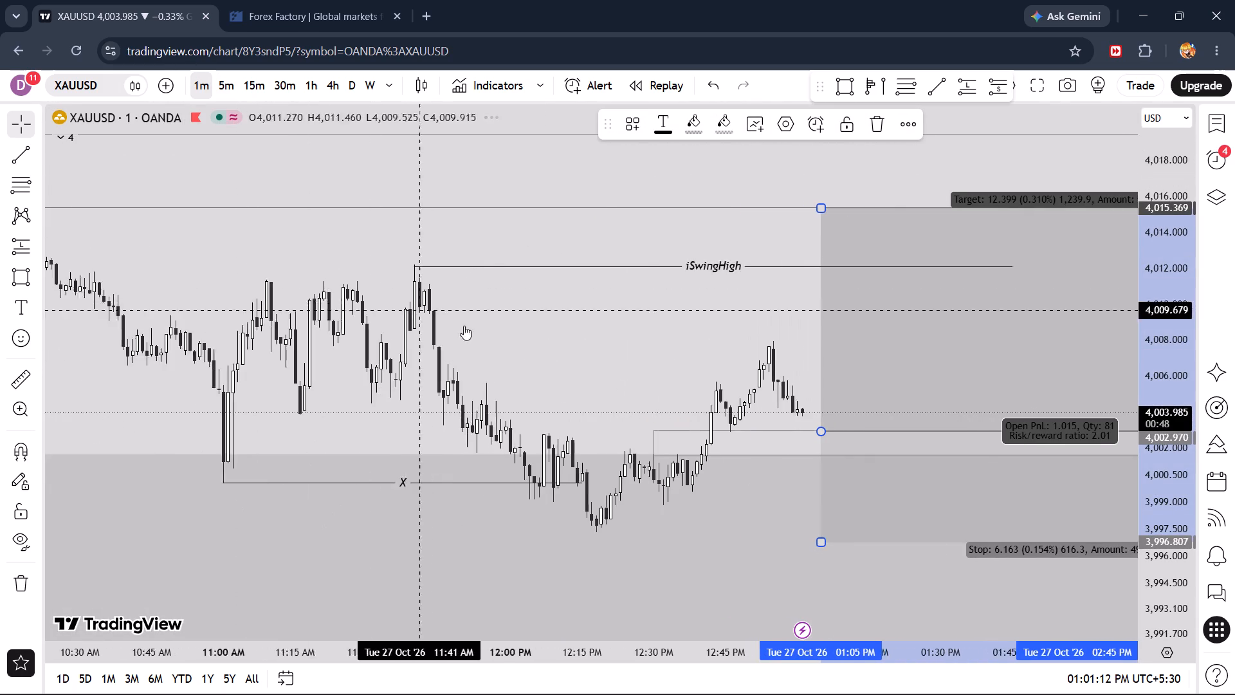
drag(646, 347, 572, 337)
drag(1177, 488, 1153, 322)
click(933, 87)
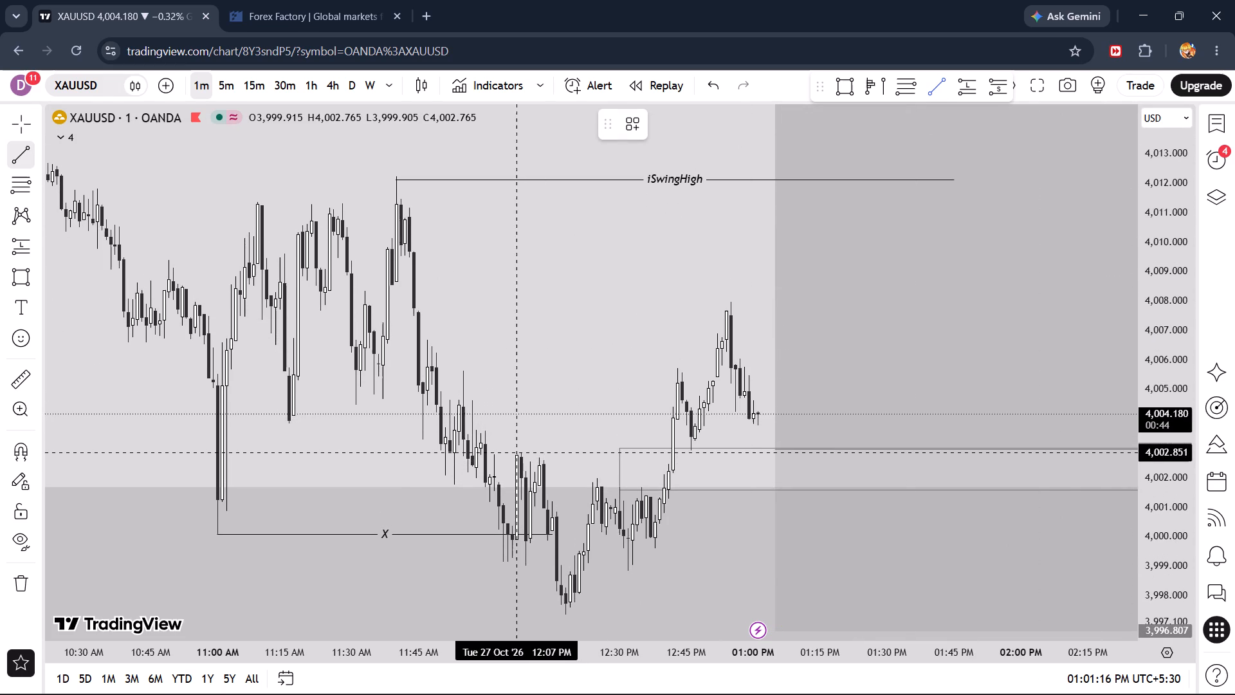
click(517, 452)
shift+click(674, 454)
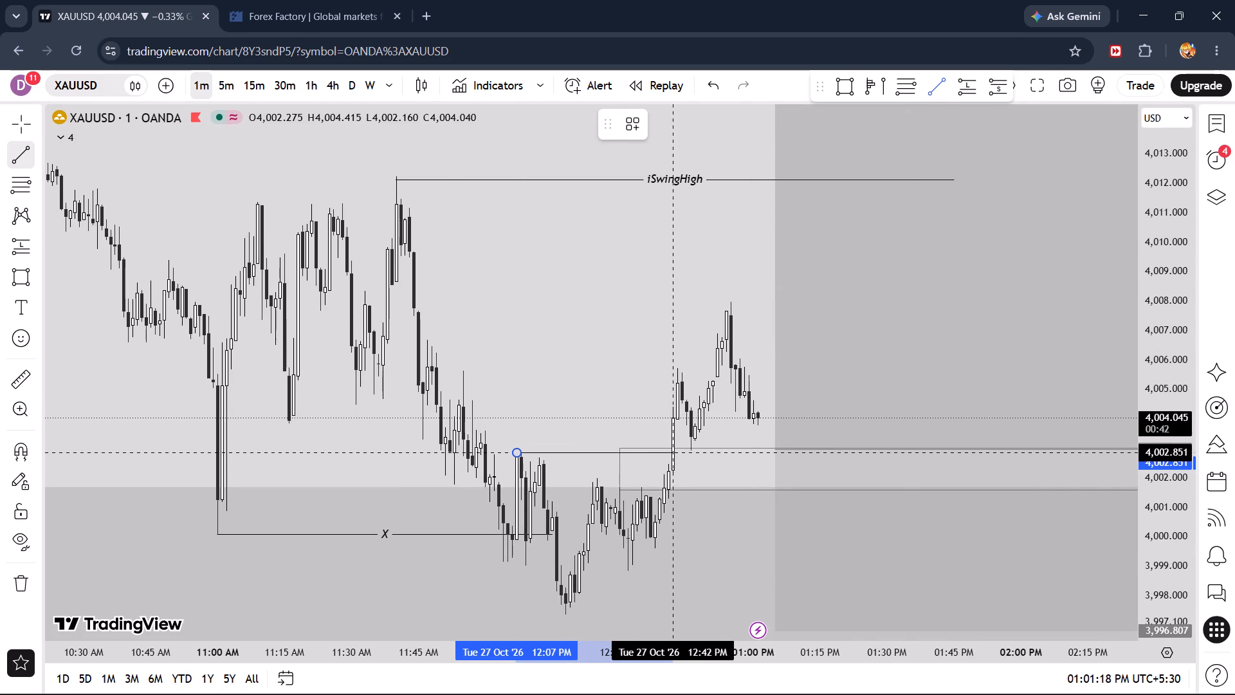
click(639, 116)
click(701, 416)
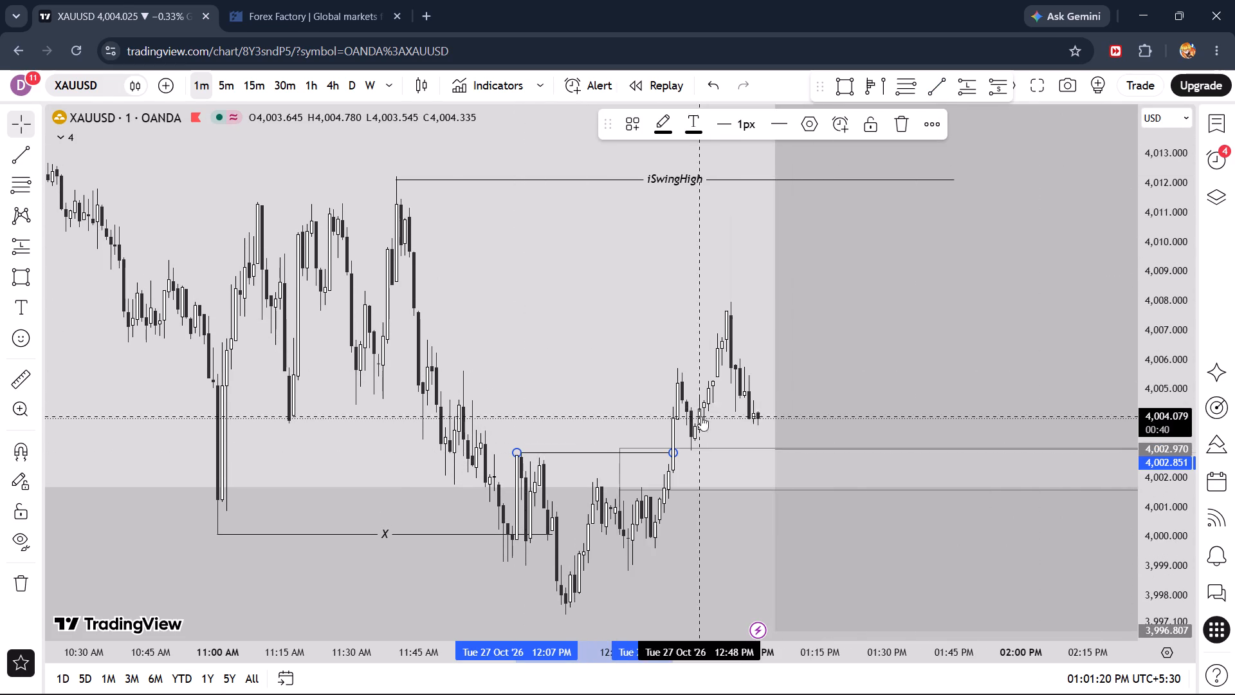
Draw a level trend line at 4,005.690 from the 12:43 PM high to about 12:52 PM and apply the internal bos template.
click(939, 87)
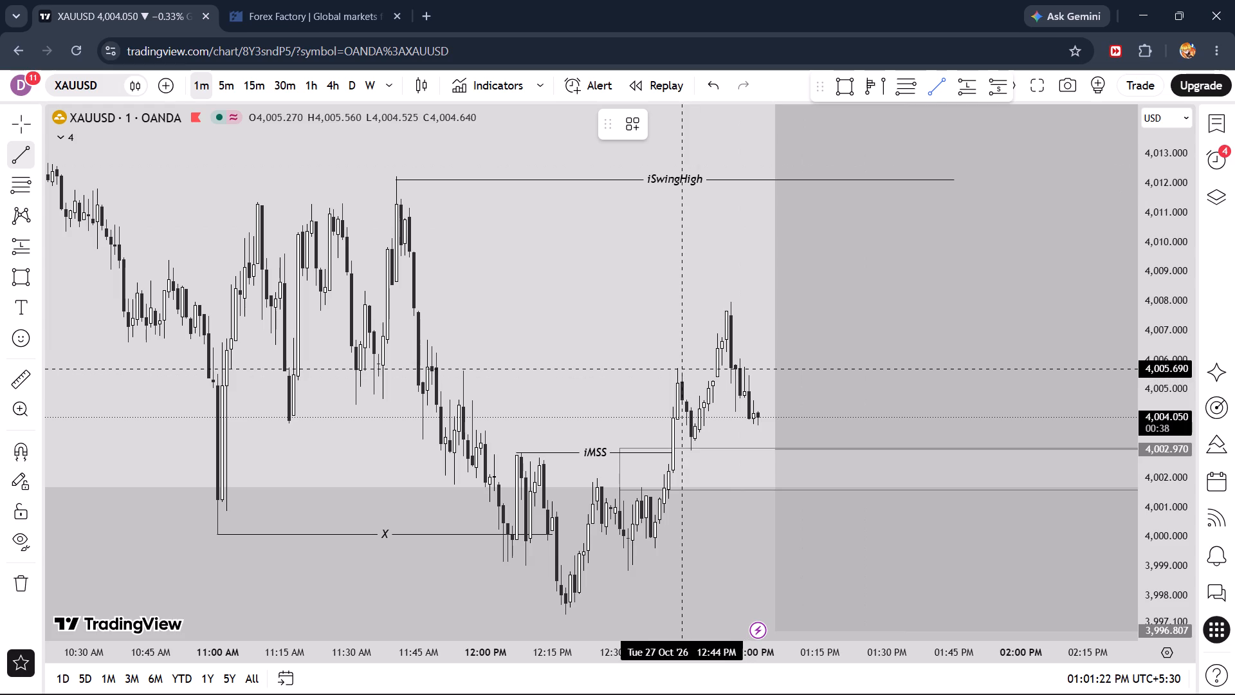
click(679, 369)
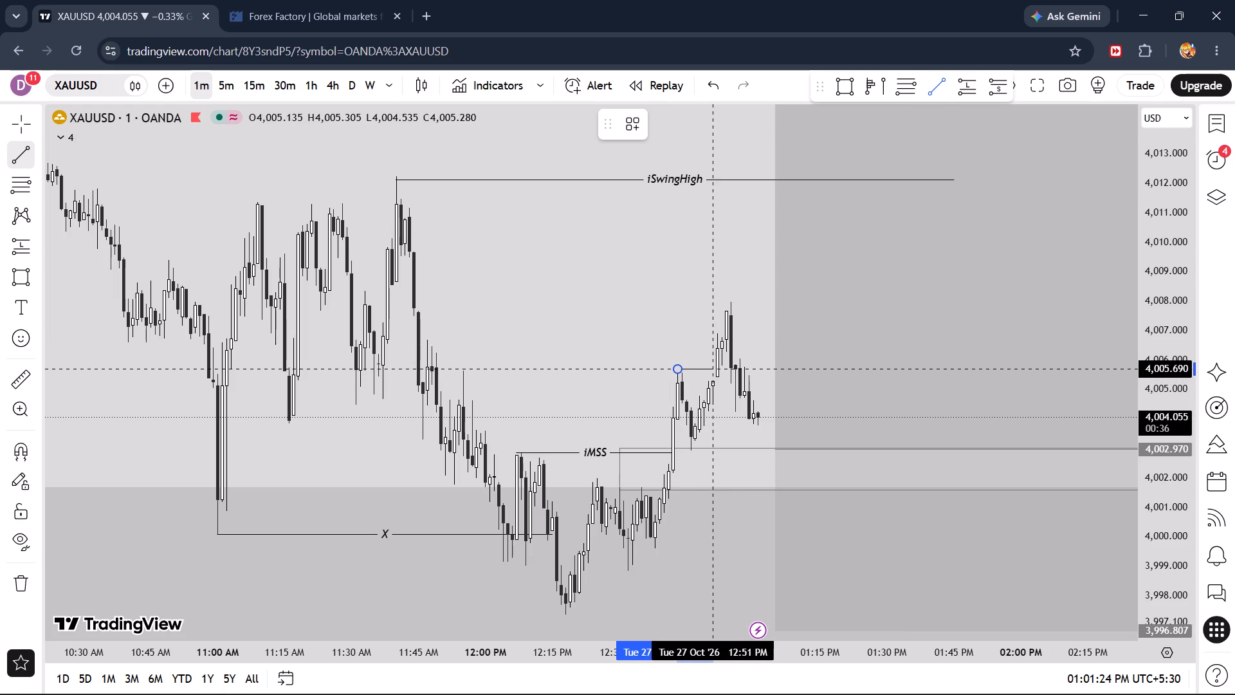
shift+click(718, 370)
click(641, 124)
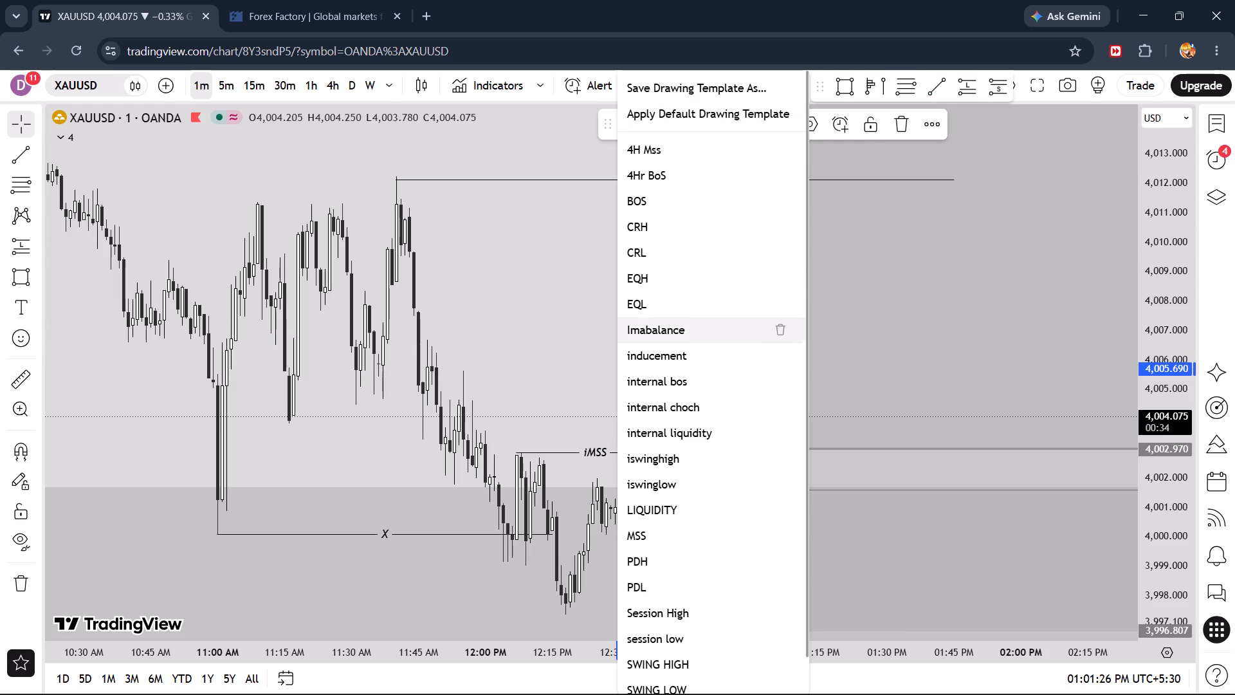
click(688, 375)
drag(594, 328, 459, 280)
scroll(499, 357, up, 5)
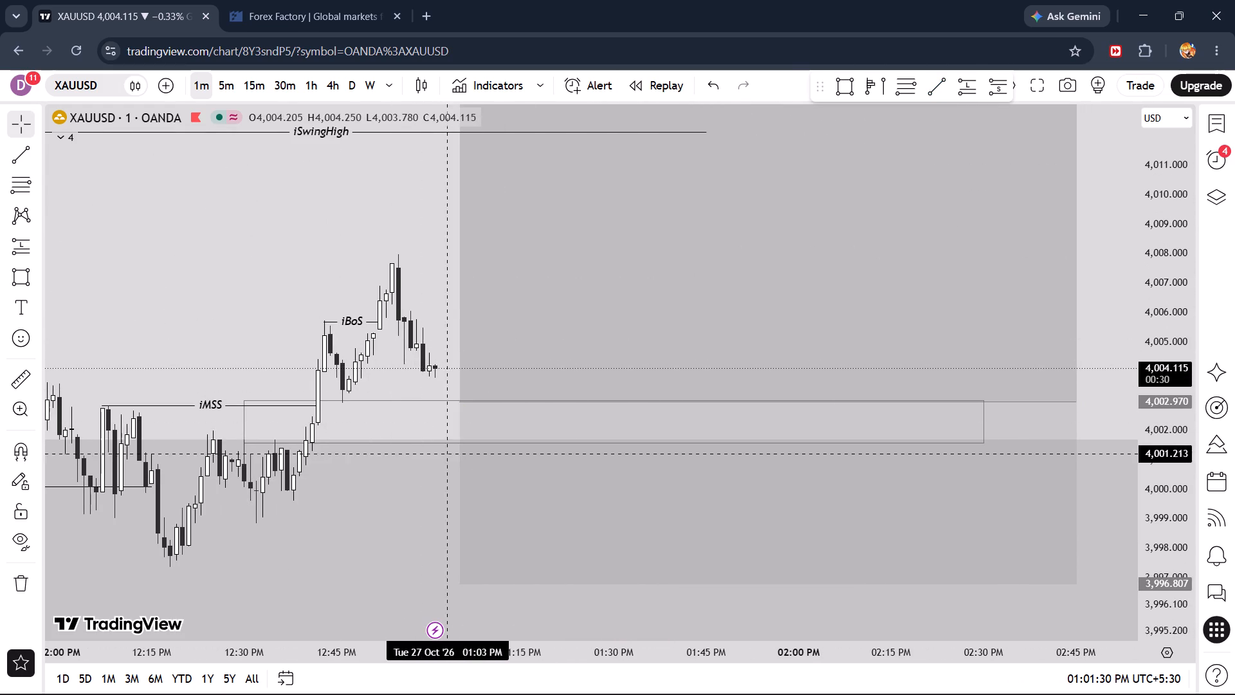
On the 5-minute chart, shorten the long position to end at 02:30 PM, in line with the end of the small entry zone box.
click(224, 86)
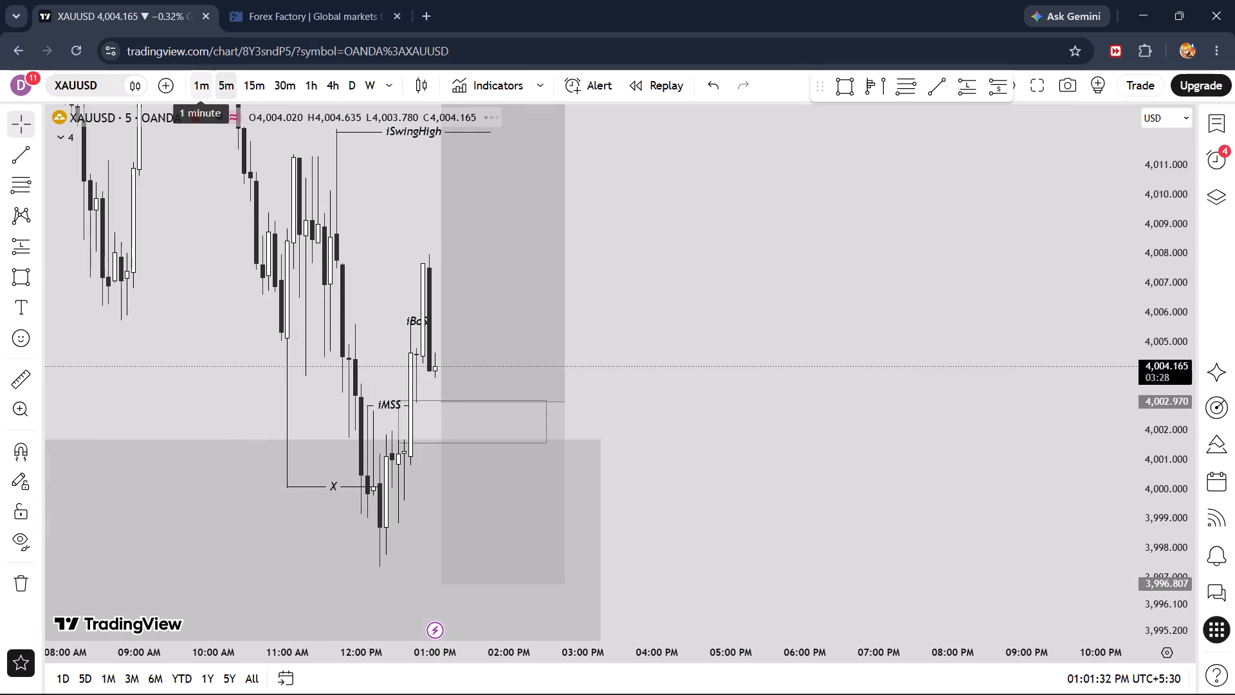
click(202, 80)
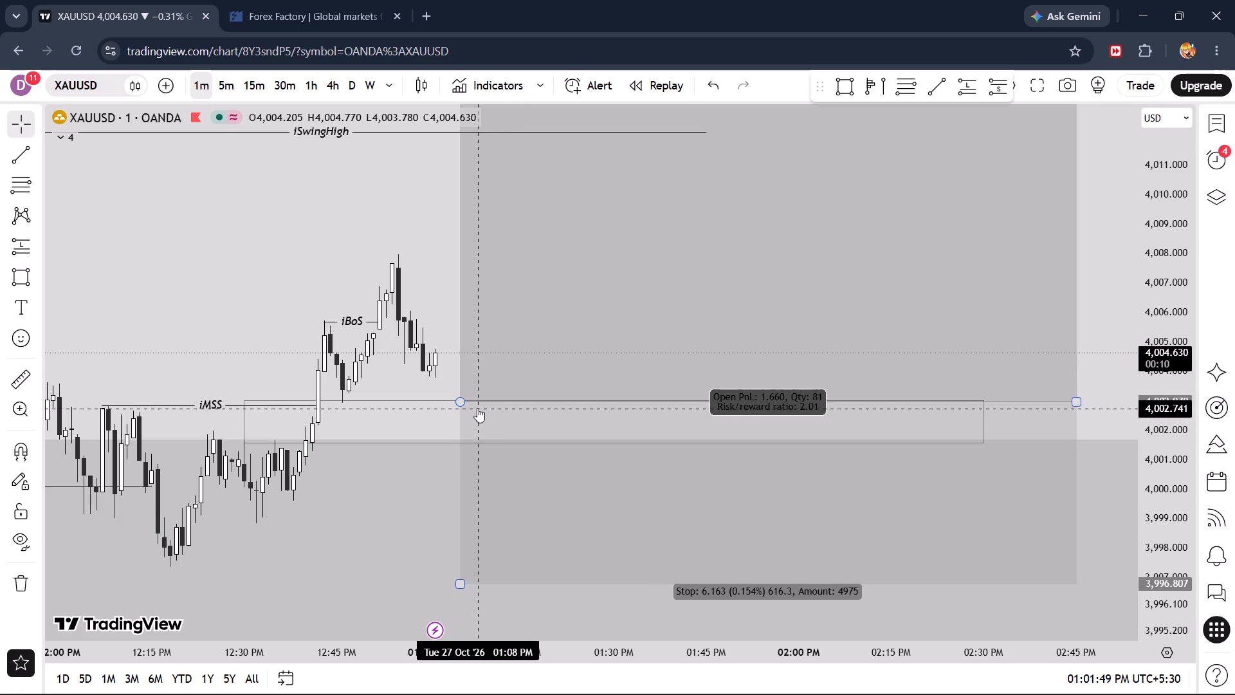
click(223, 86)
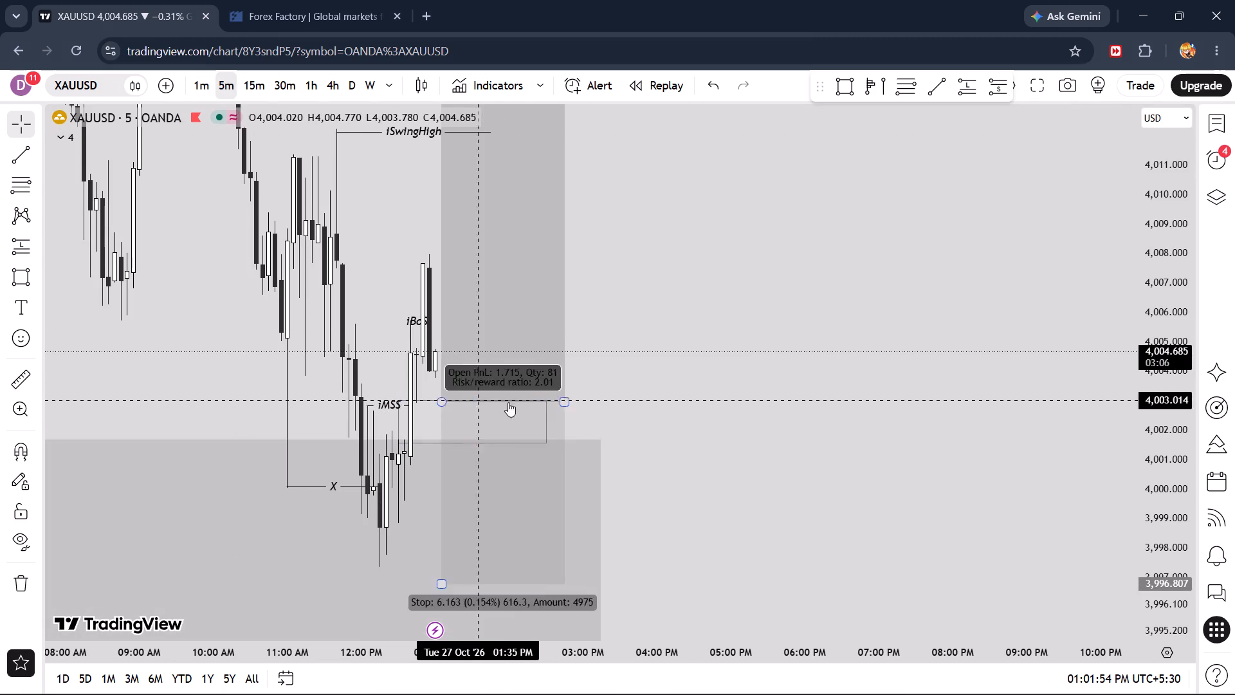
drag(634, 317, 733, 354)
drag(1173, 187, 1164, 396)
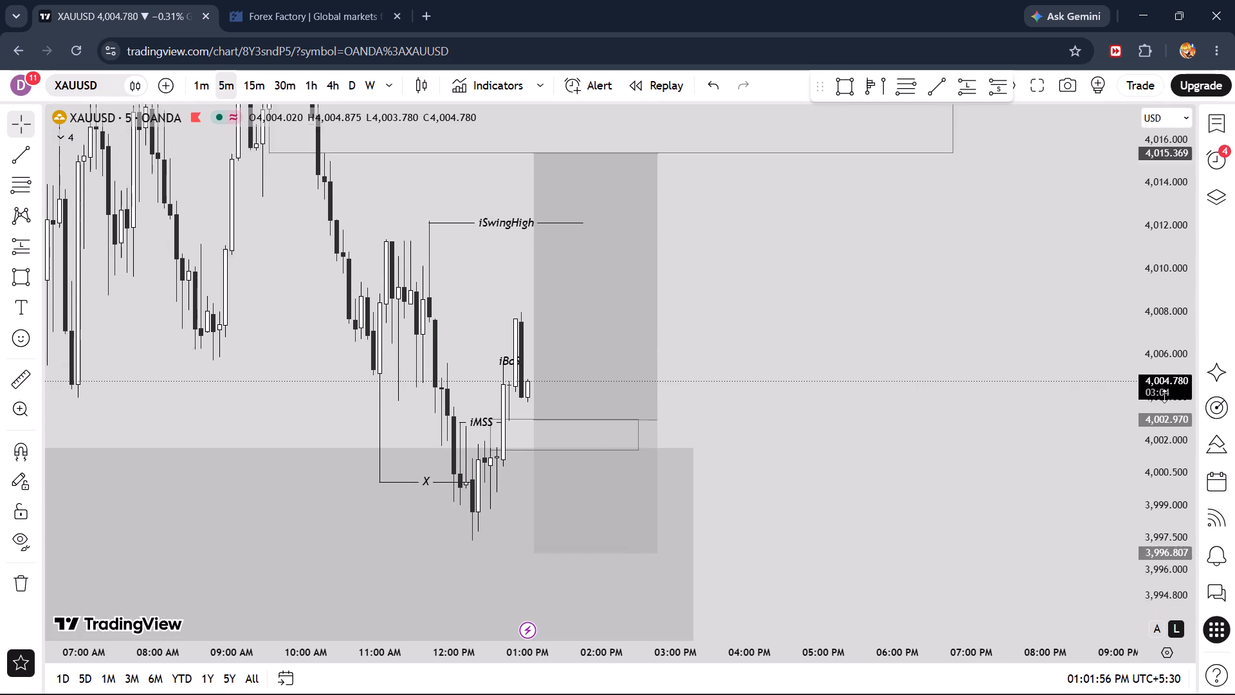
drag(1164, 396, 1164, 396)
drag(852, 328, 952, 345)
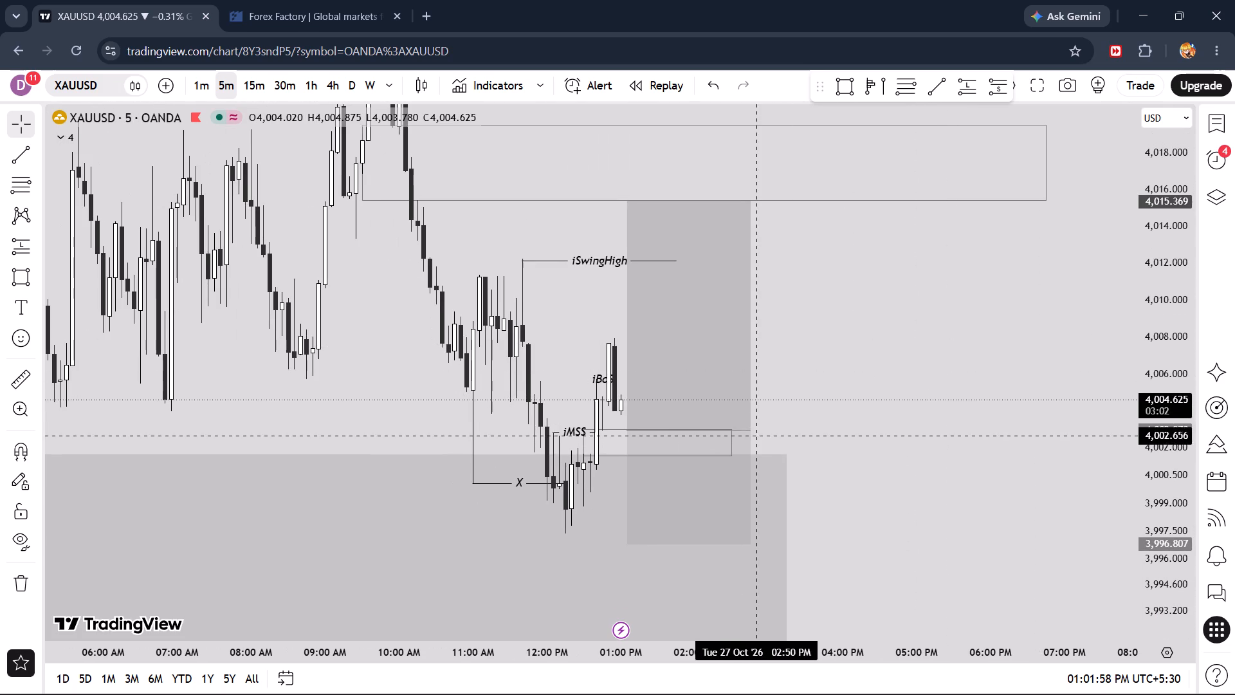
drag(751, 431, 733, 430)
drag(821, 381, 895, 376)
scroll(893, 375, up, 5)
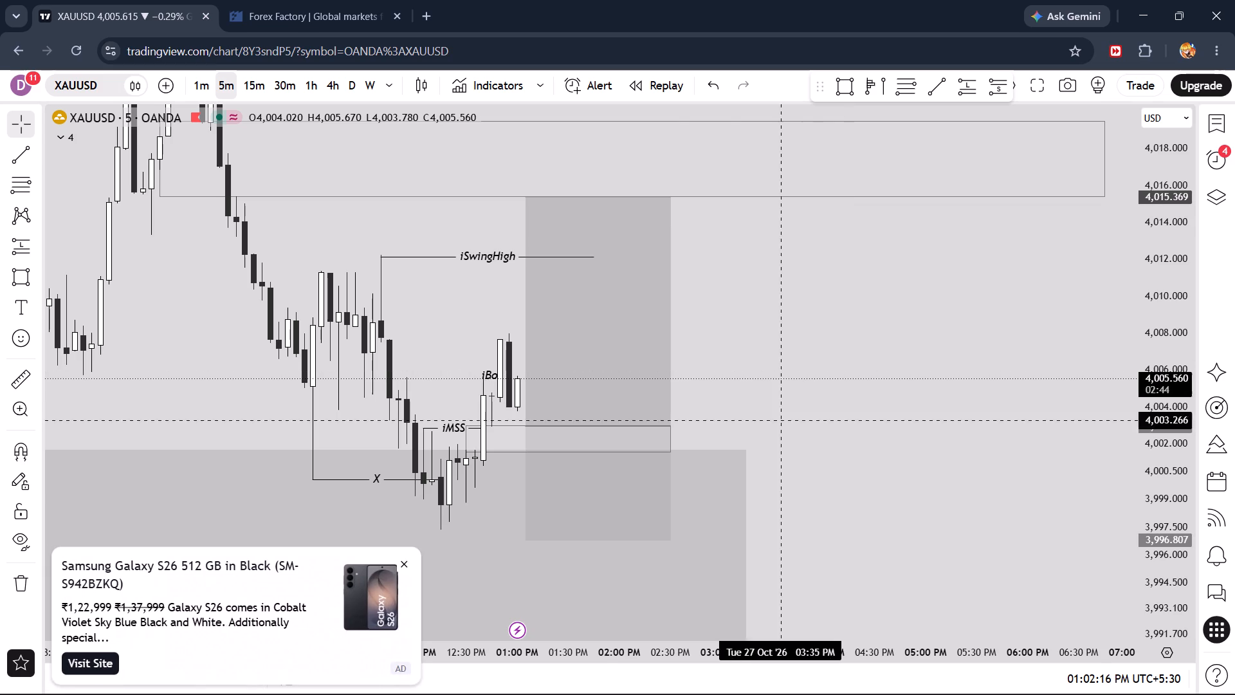
Dismiss the phone advertisement and the ad-free upgrade offer covering the chart.
click(407, 568)
drag(758, 349, 763, 349)
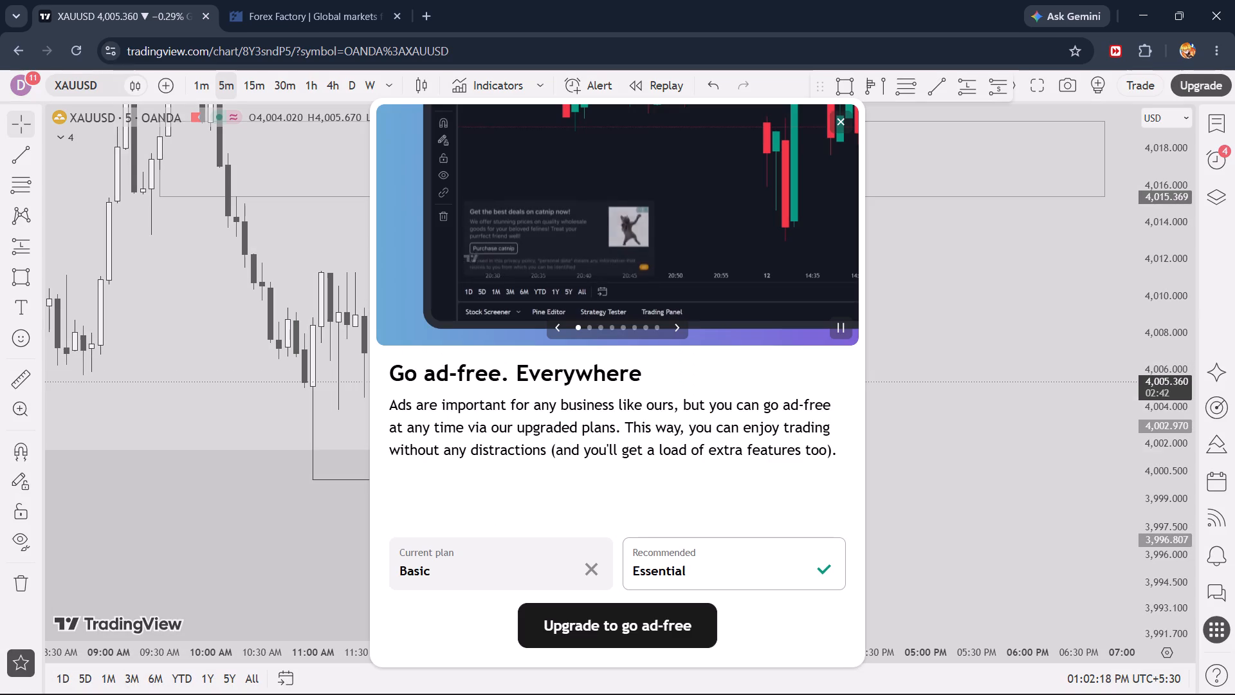
drag(763, 349, 789, 349)
click(831, 115)
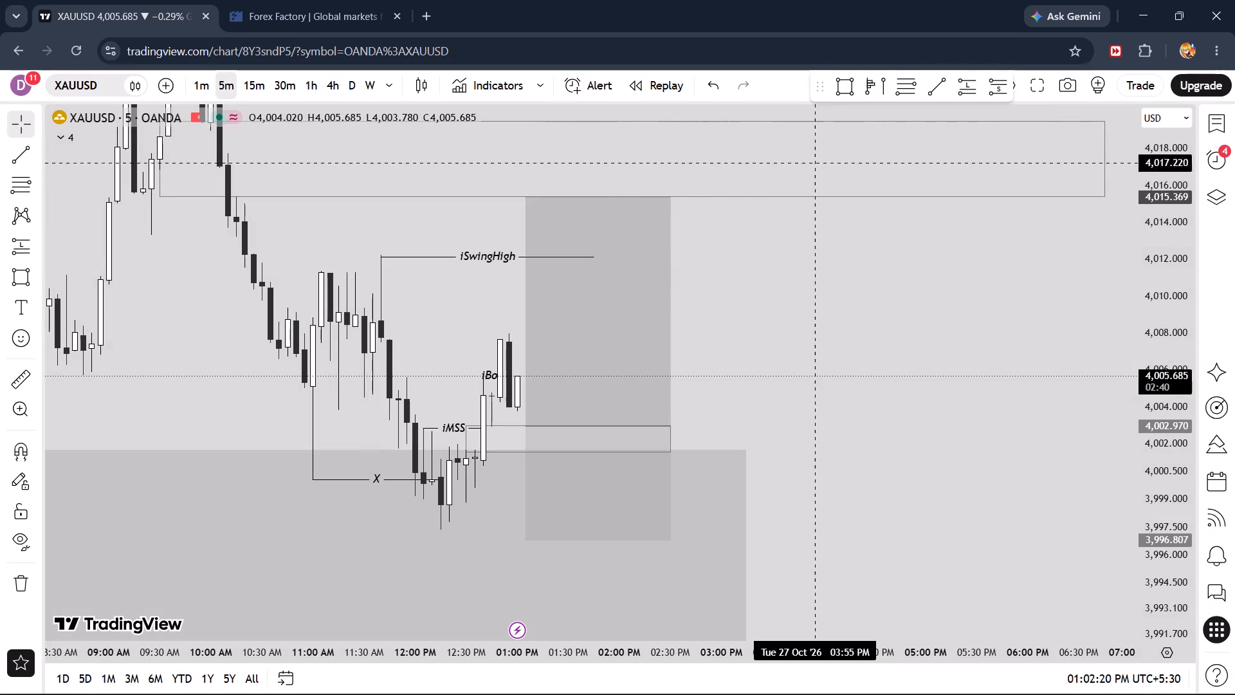
On the 1-minute chart, shorten the long position so that it ends at 01:30 PM.
drag(797, 279, 818, 282)
click(199, 89)
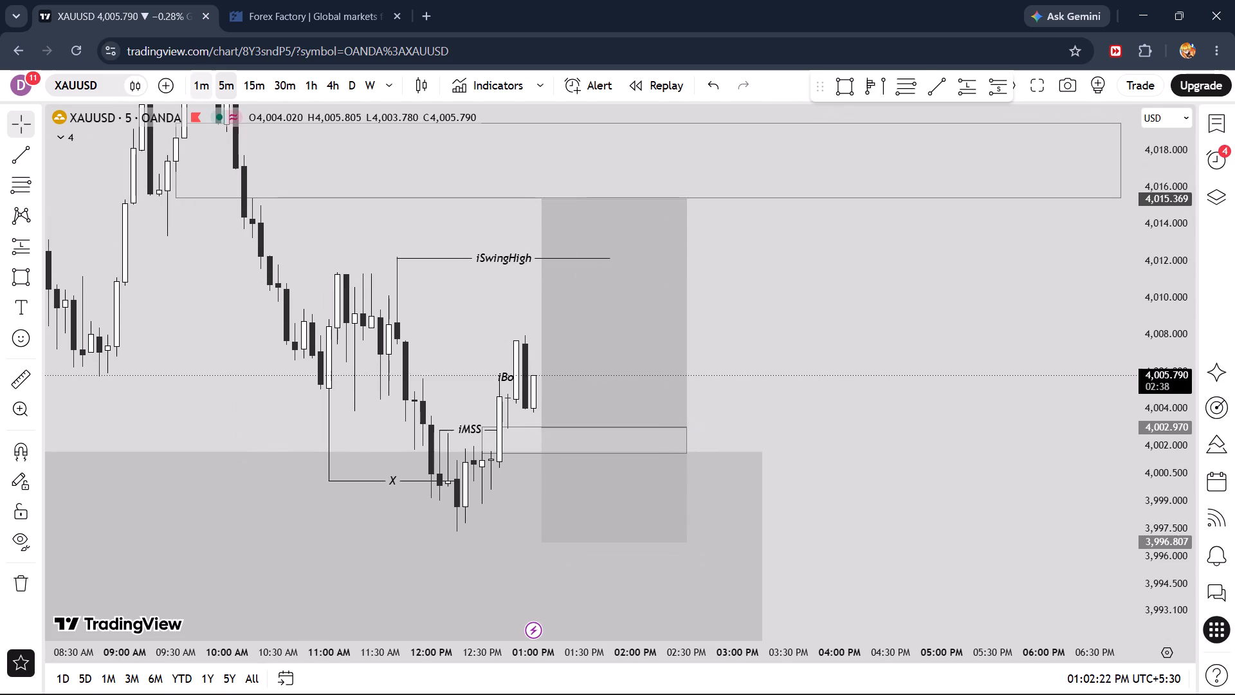
scroll(448, 422, down, 8)
drag(638, 333, 468, 317)
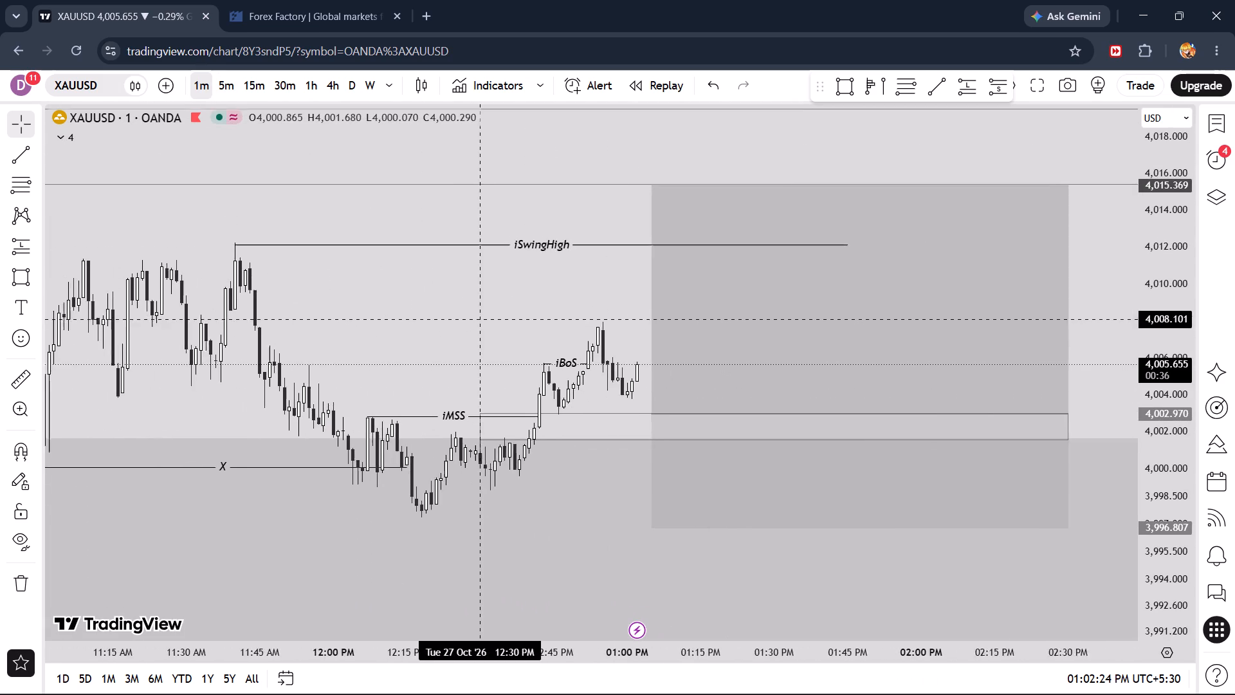
drag(468, 317, 461, 315)
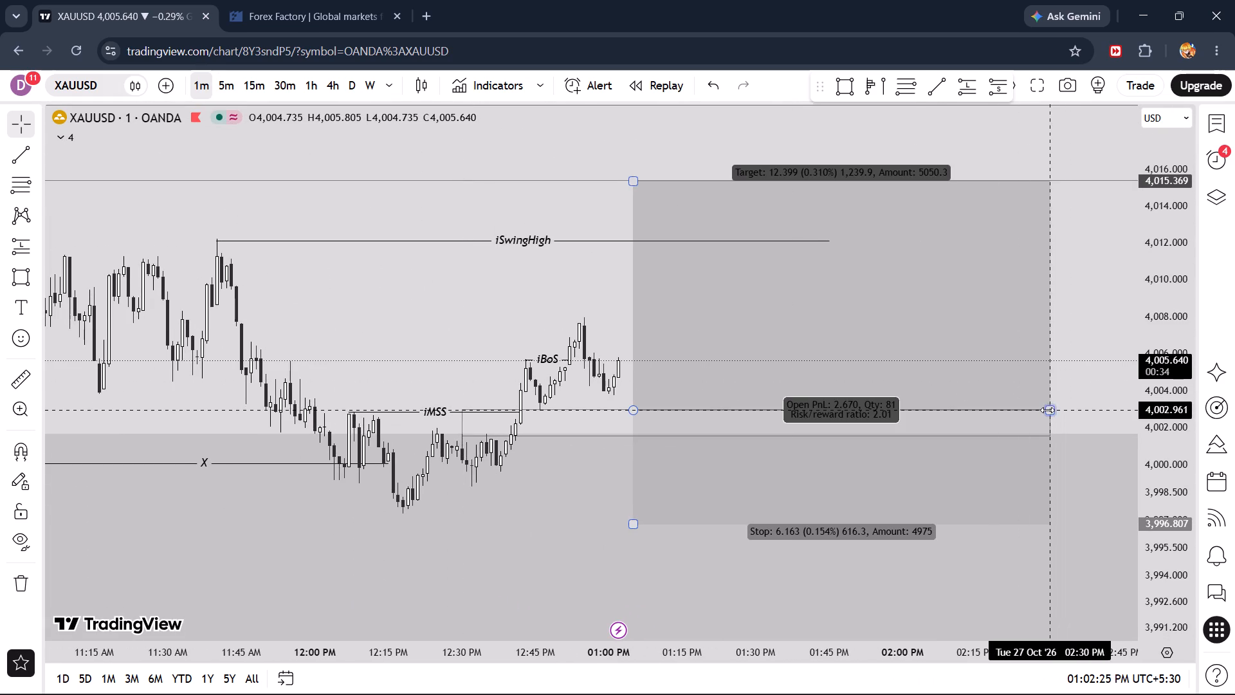
drag(1047, 410, 757, 415)
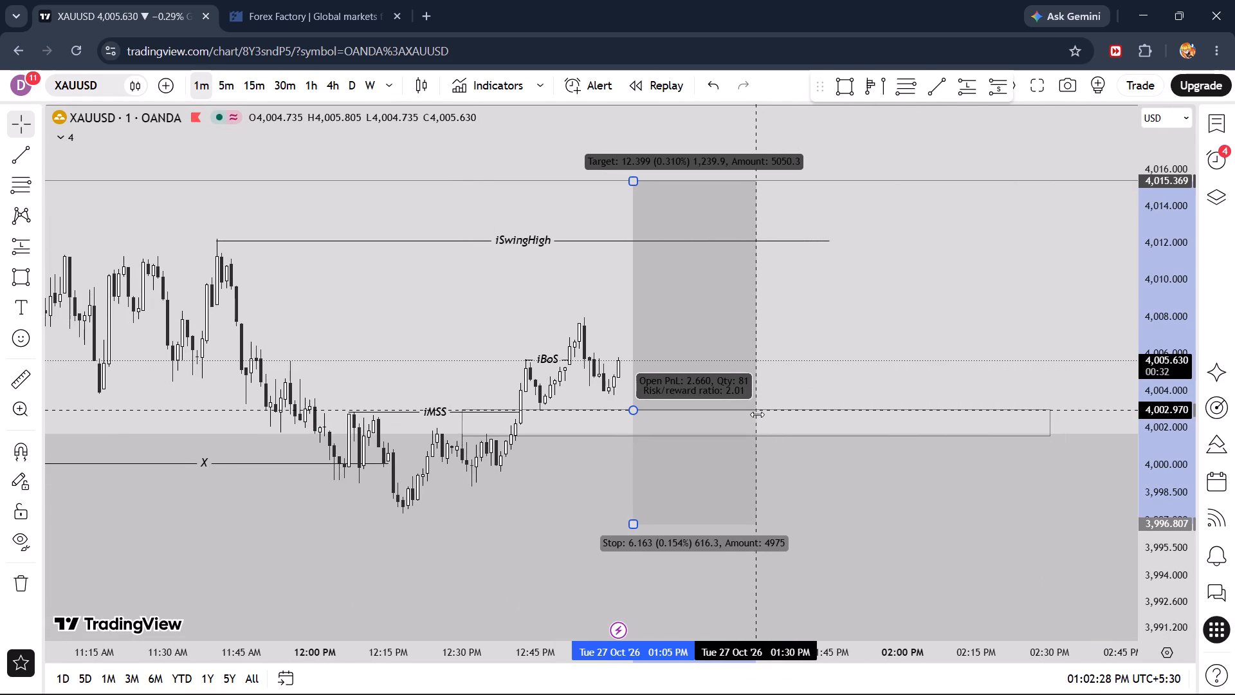
click(836, 328)
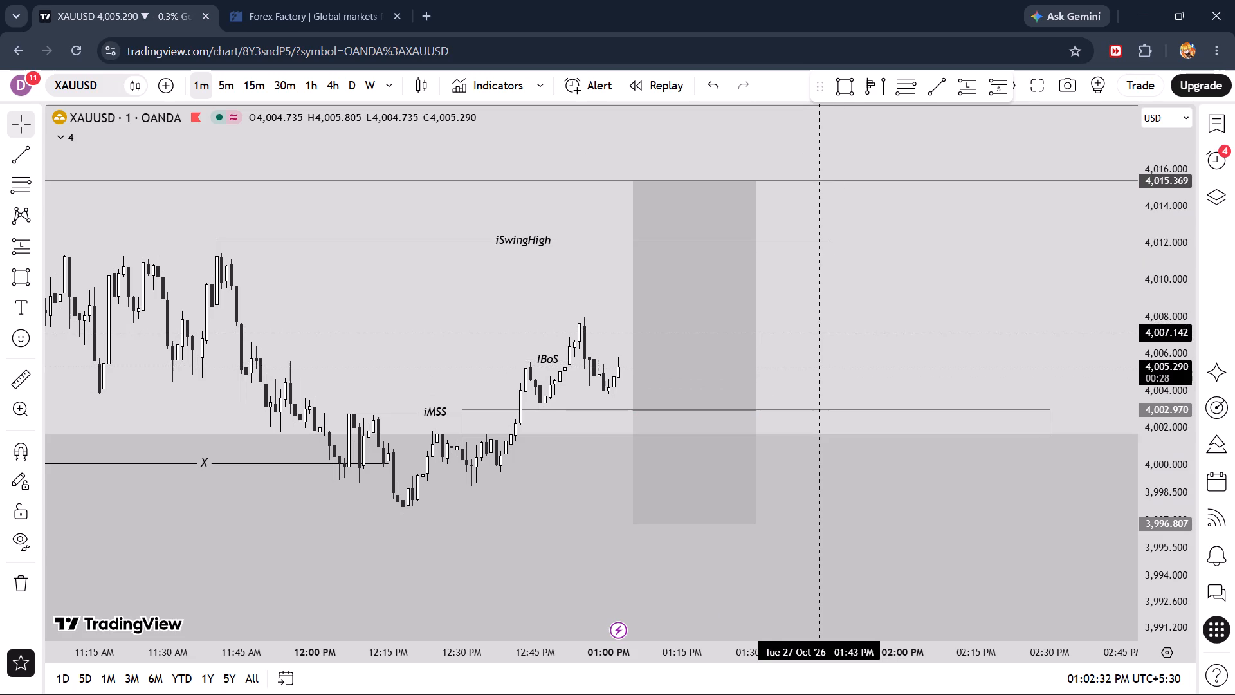
Compare the 1-minute and 5-minute charts, examining price action against the long position, entry zone box and internal structure marks.
drag(1169, 454, 1163, 346)
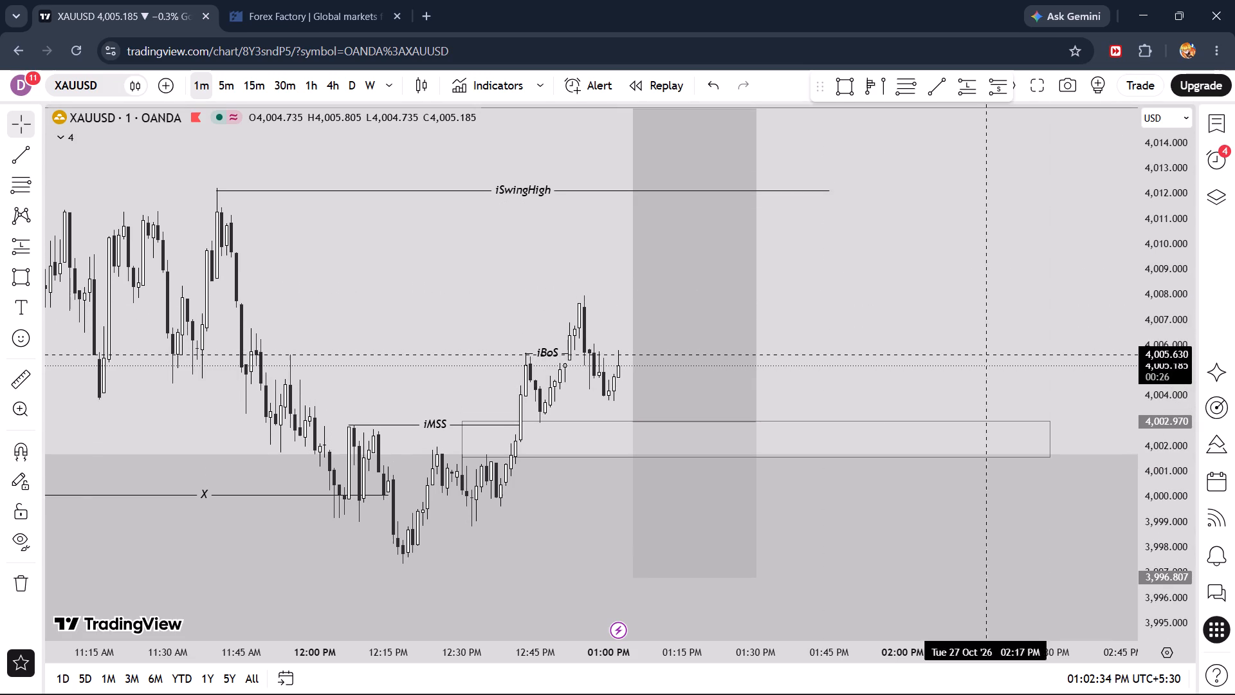
scroll(757, 356, up, 2)
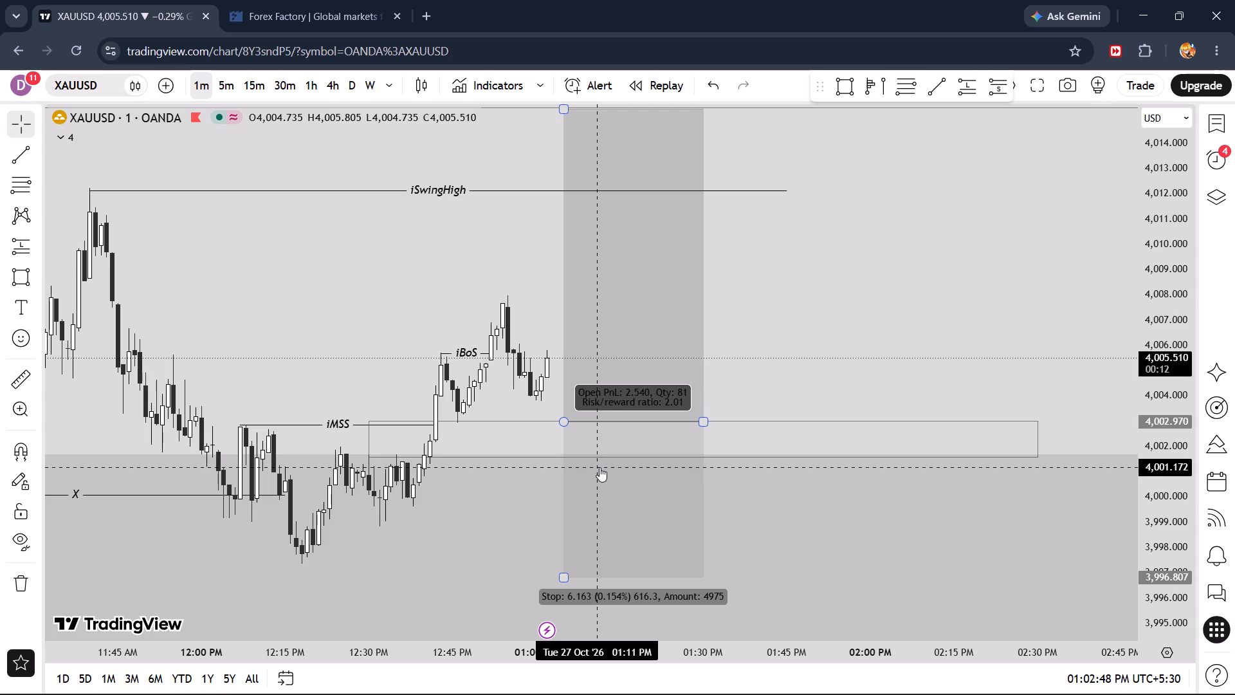
click(235, 84)
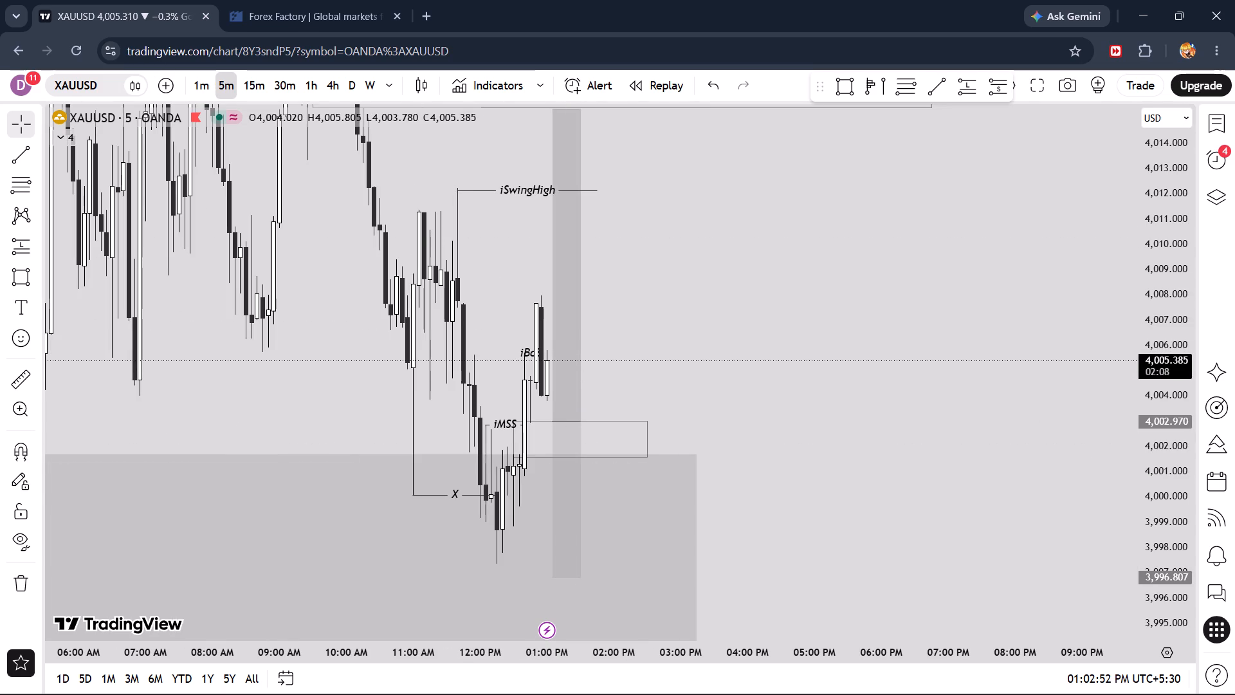
scroll(463, 375, up, 4)
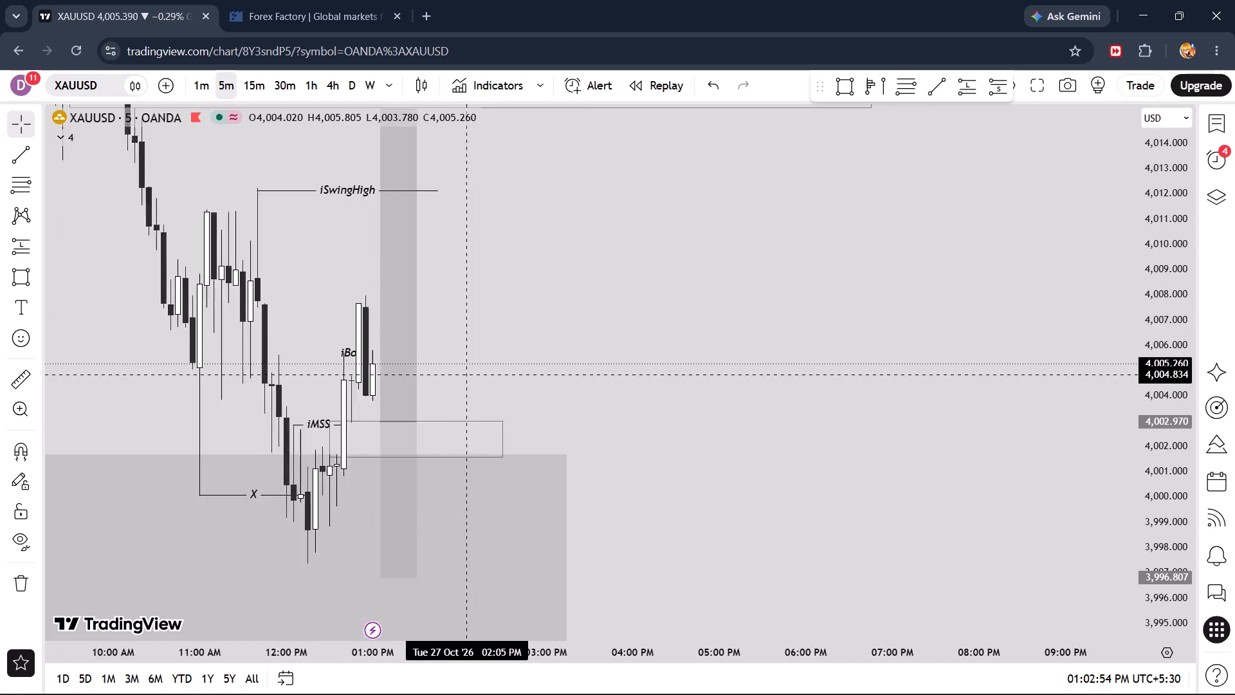
scroll(463, 375, up, 1)
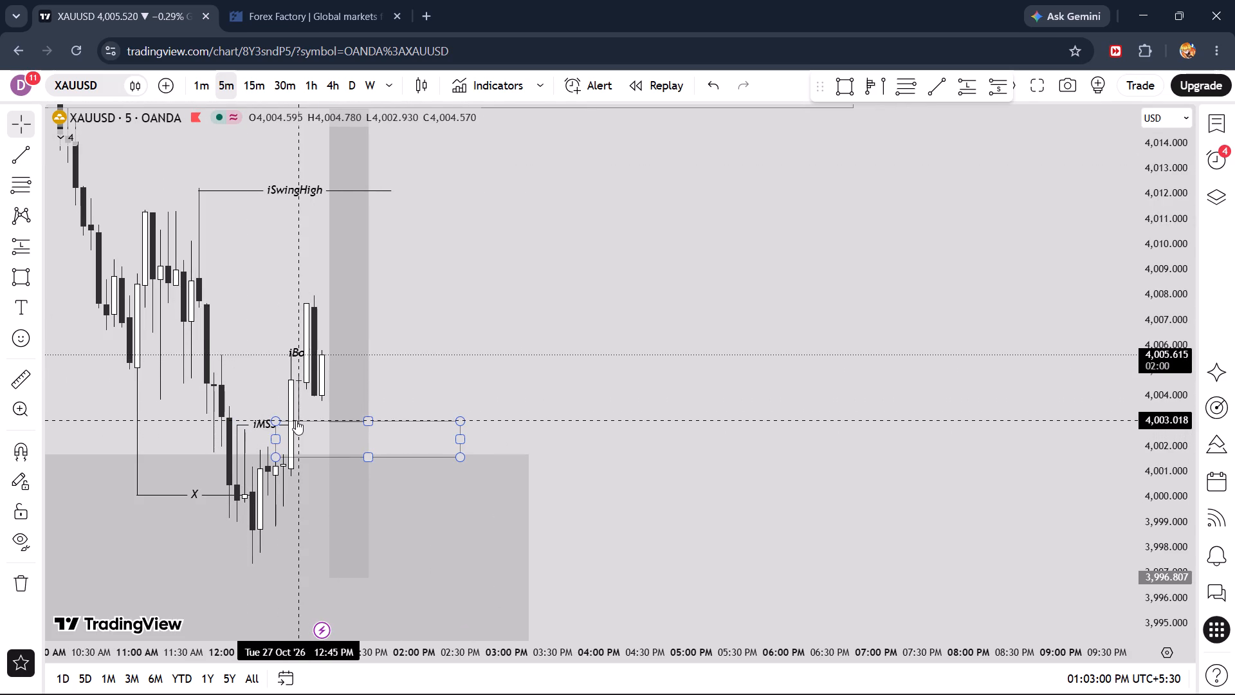
click(212, 88)
scroll(336, 371, down, 7)
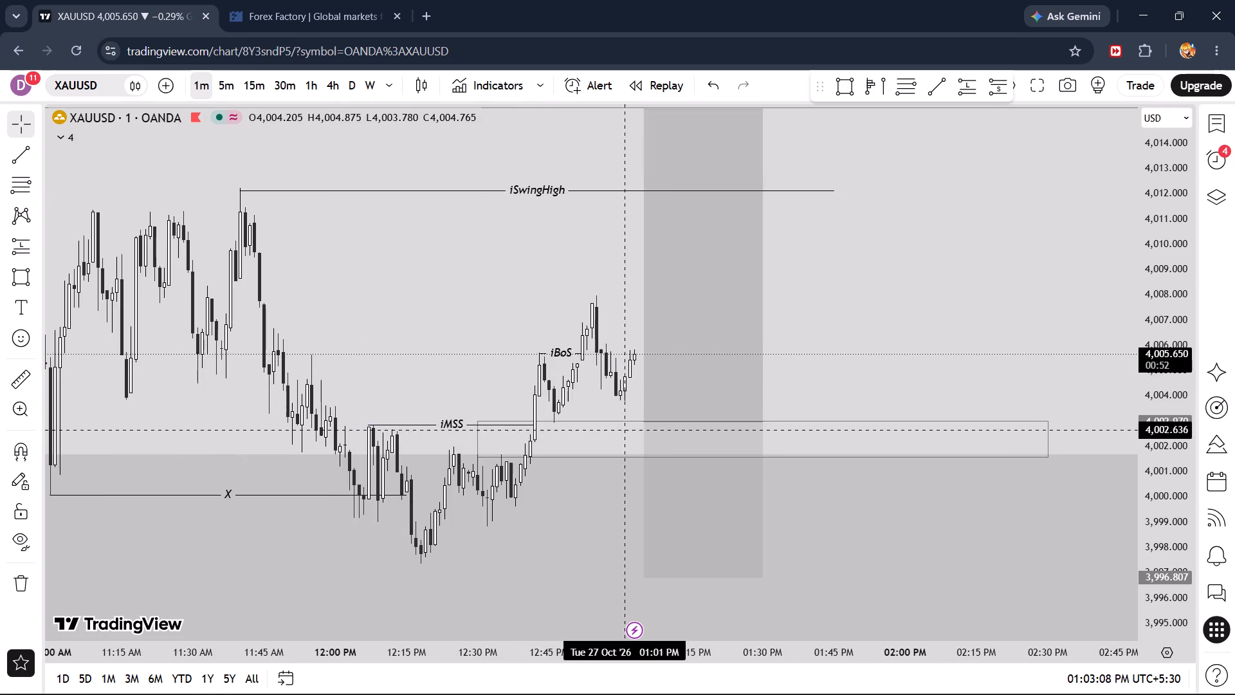
click(233, 92)
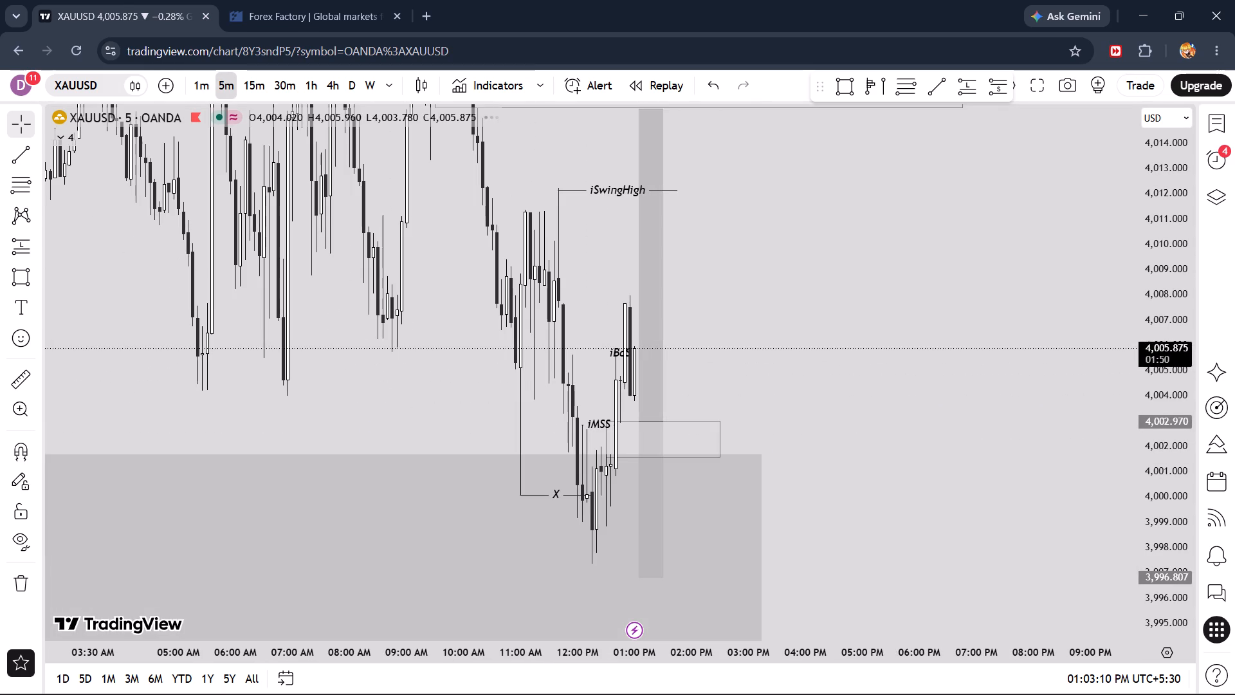
scroll(625, 410, up, 5)
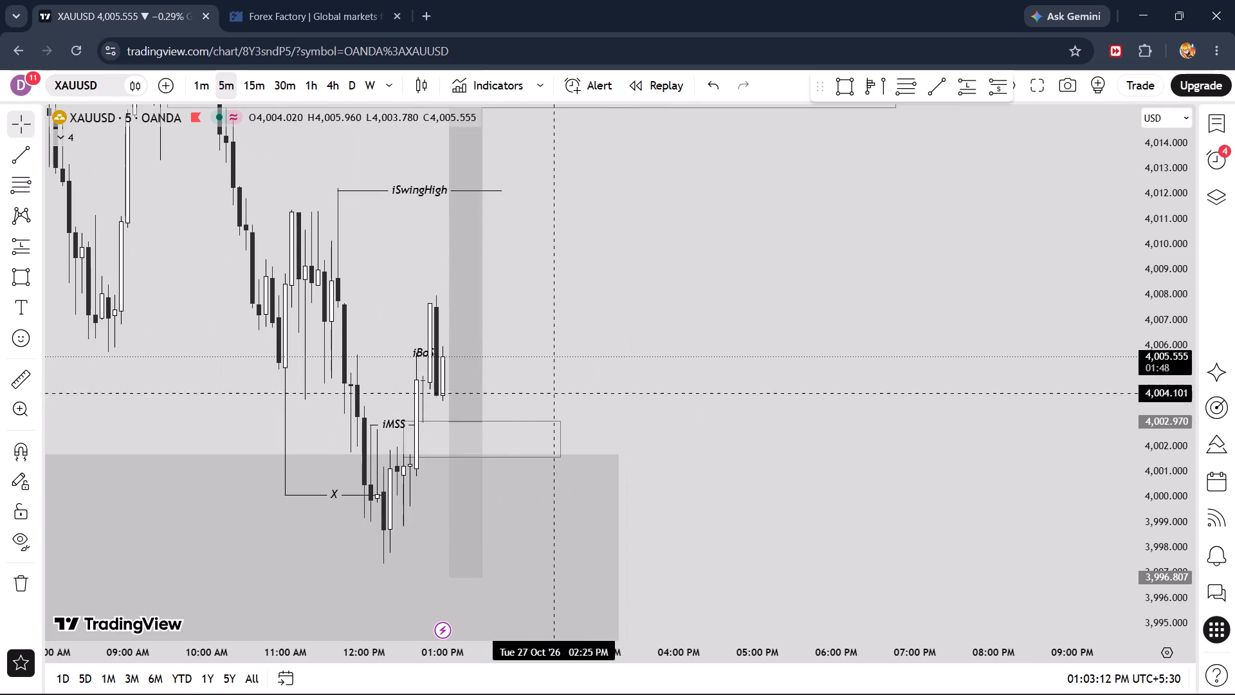
drag(596, 317, 677, 326)
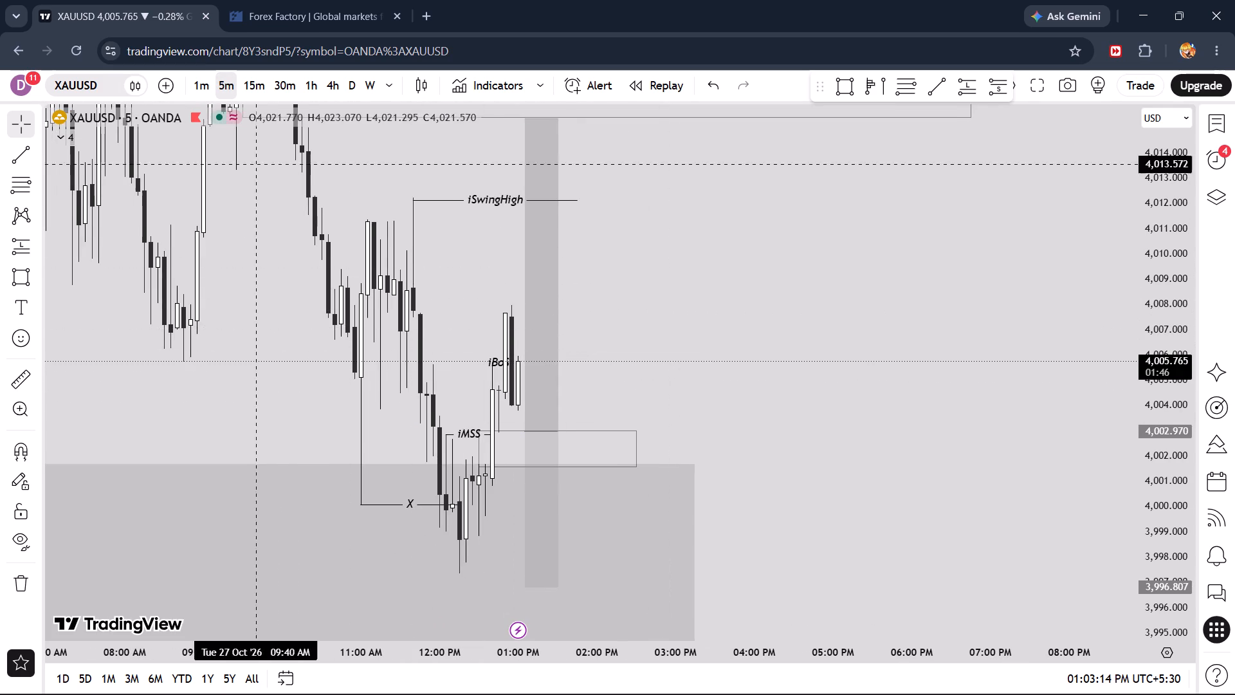
click(202, 91)
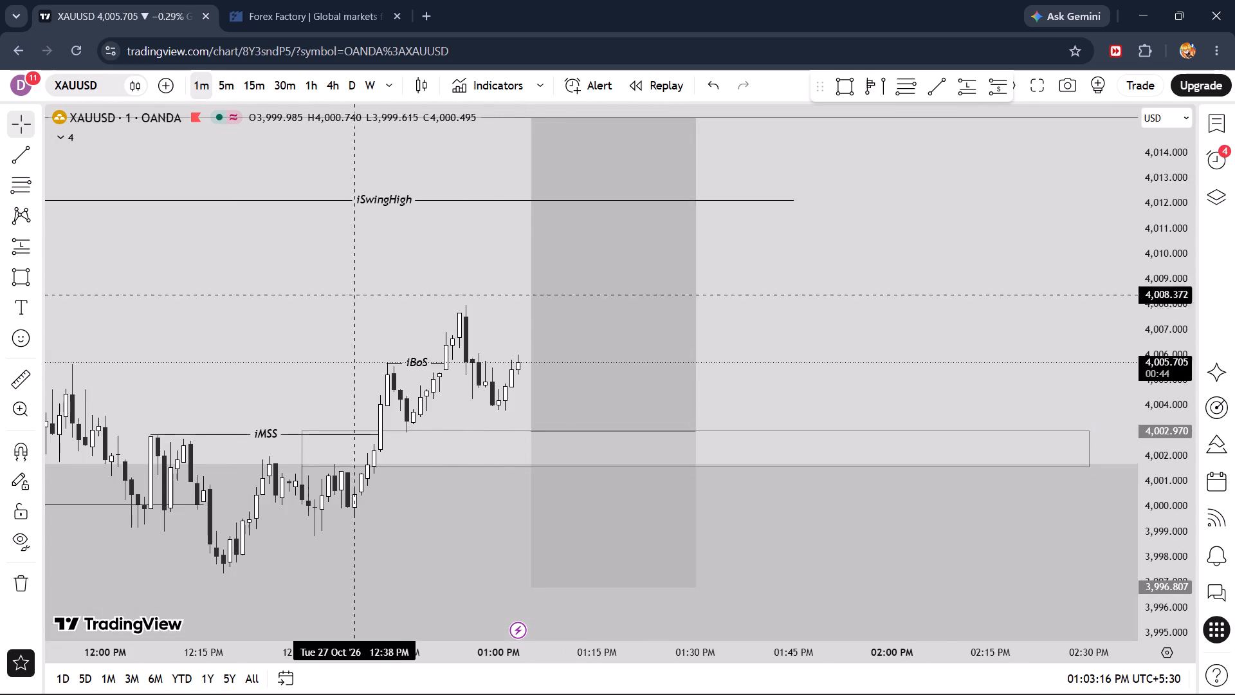
click(217, 89)
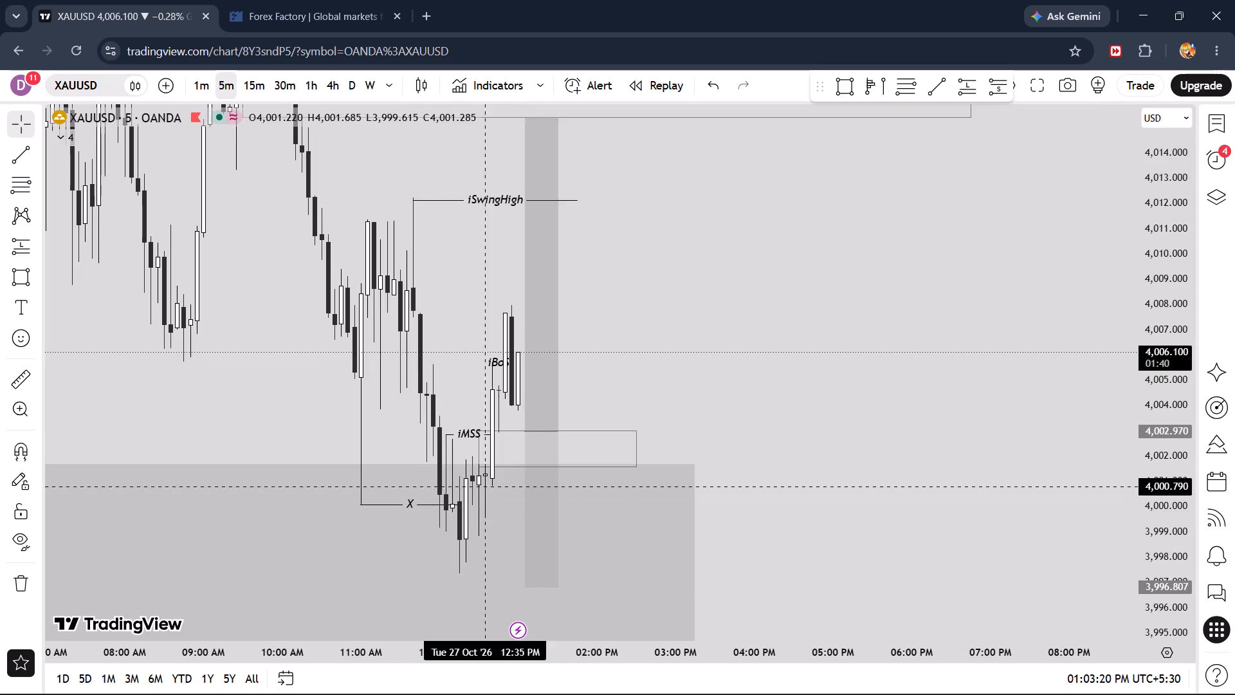
drag(639, 366, 775, 366)
scroll(726, 412, up, 4)
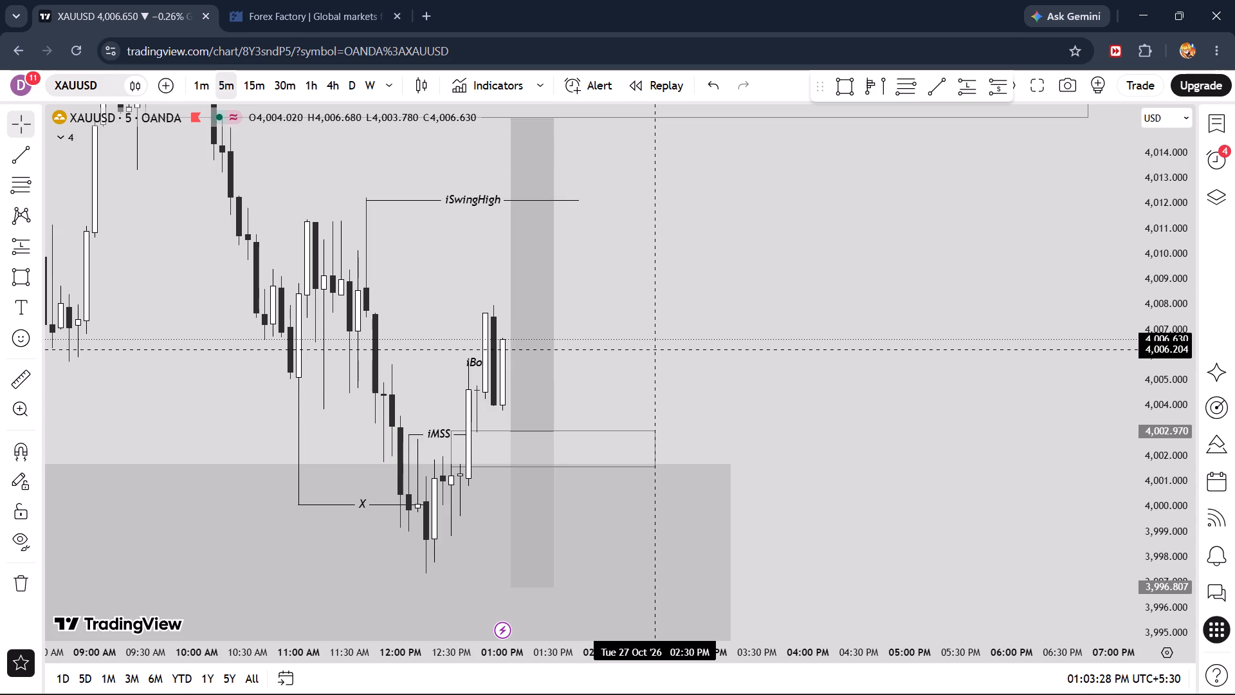
scroll(653, 349, up, 4)
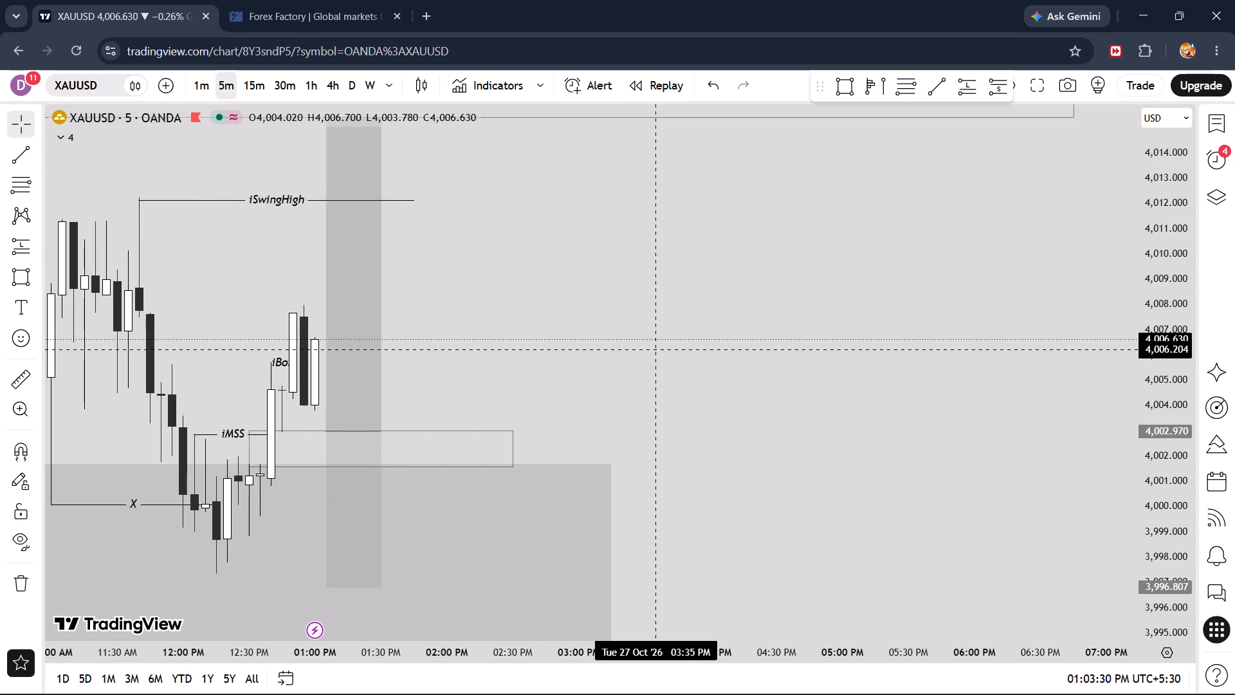
On the 5-minute chart, shift the long position later to start at about 01:20 PM, keeping entry 4,002.970 and target 4,015.369.
drag(495, 270, 639, 251)
drag(1175, 180, 1182, 417)
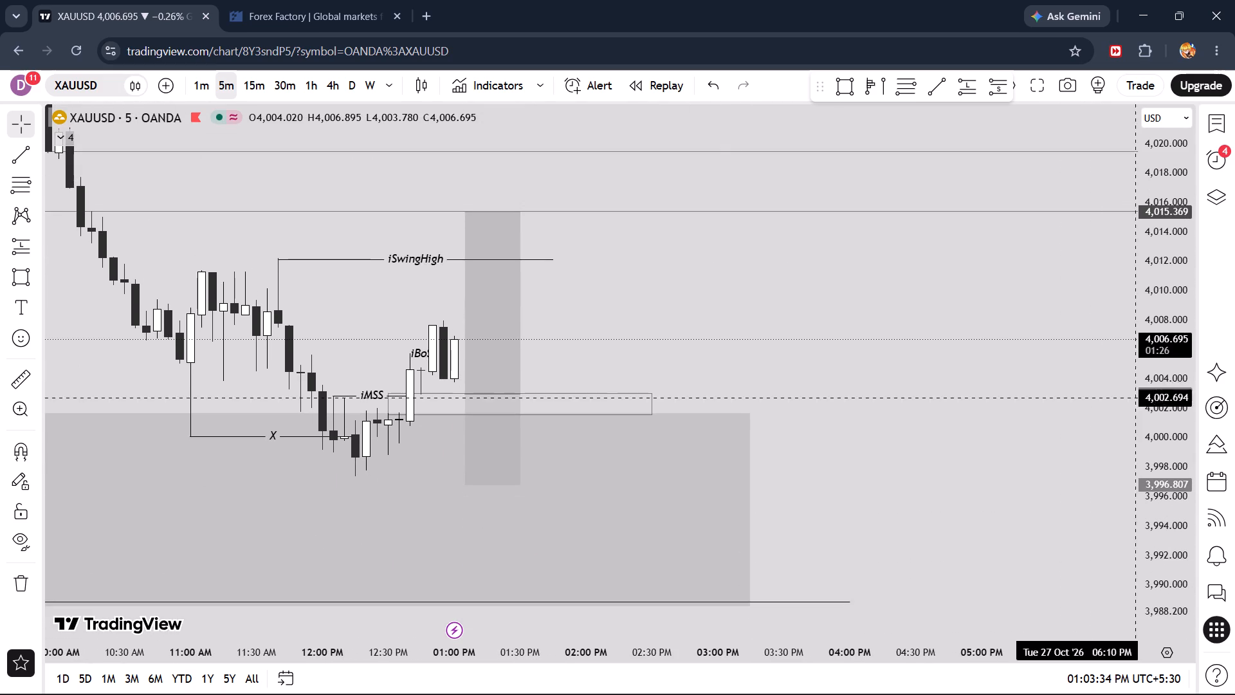
scroll(713, 310, down, 4)
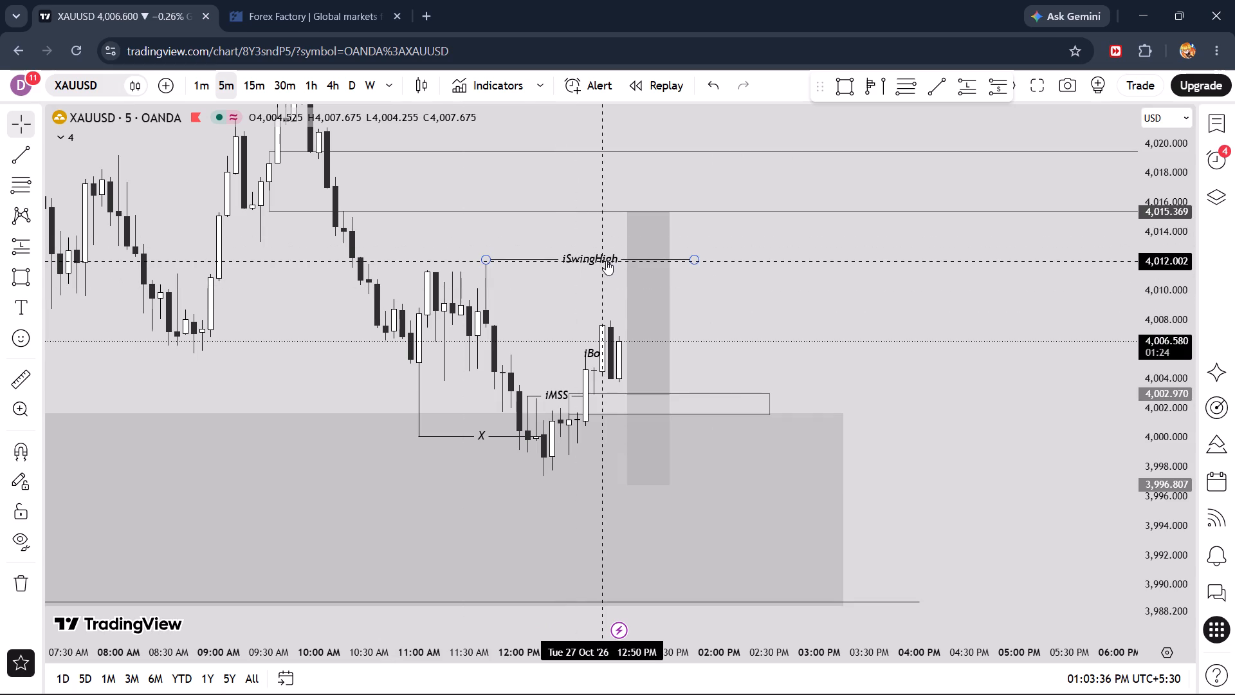
drag(647, 295, 666, 295)
click(795, 295)
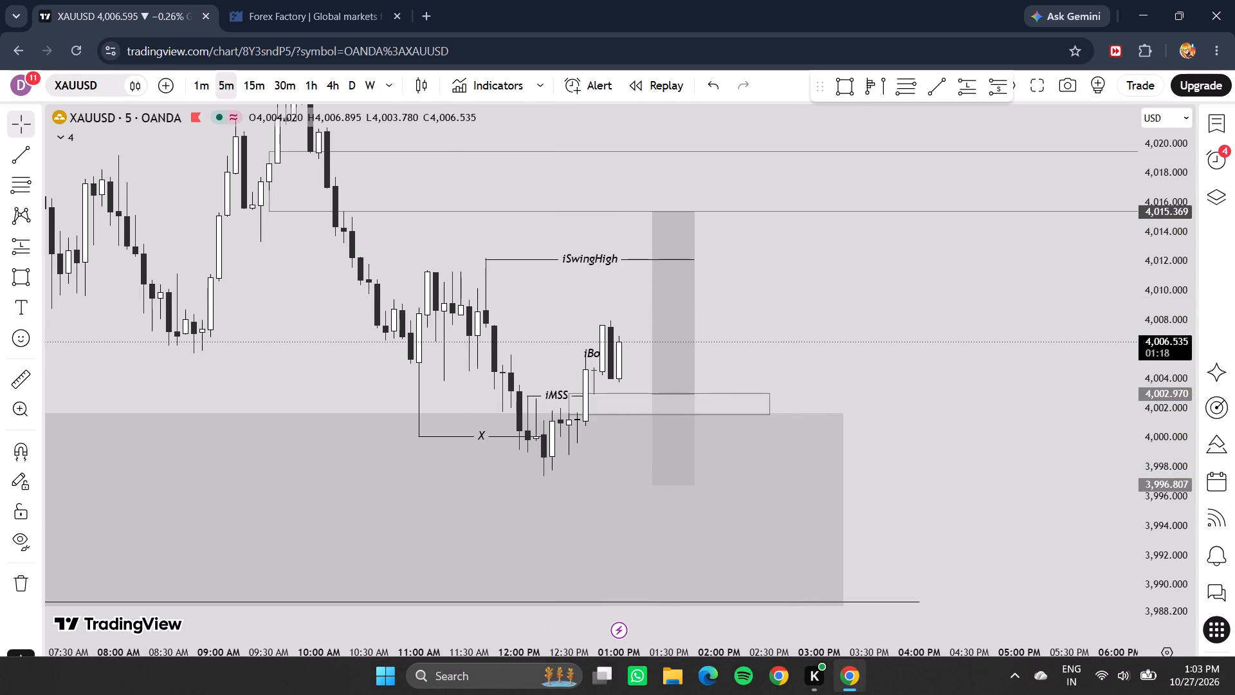
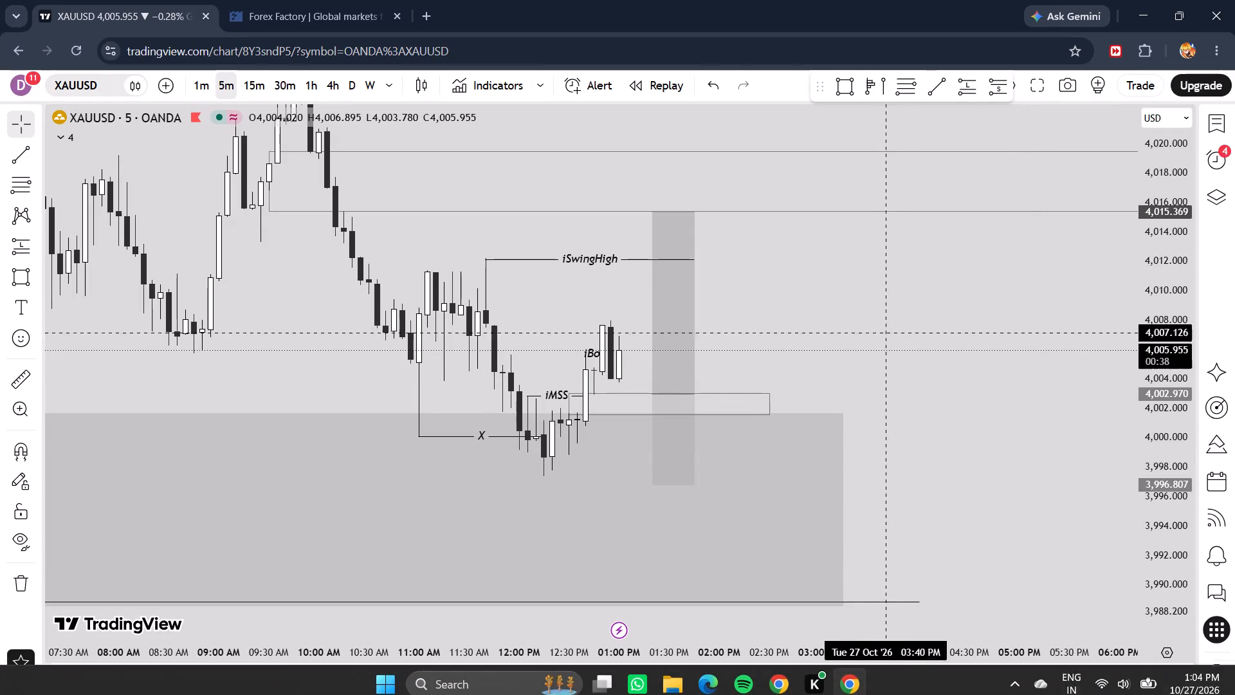
Open the watchlist, switch to EURUSD and examine its 5-minute price action around the PDH, PDL and earlier structure marks.
drag(874, 306, 923, 305)
scroll(841, 304, up, 4)
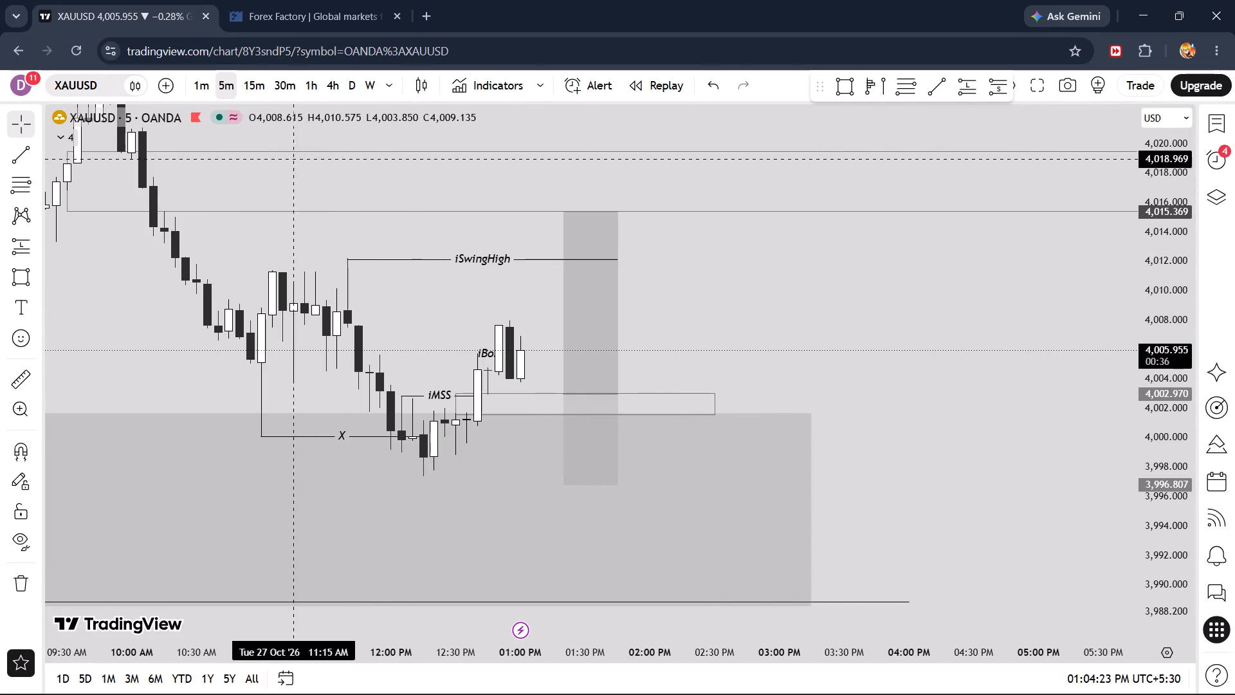
click(1221, 123)
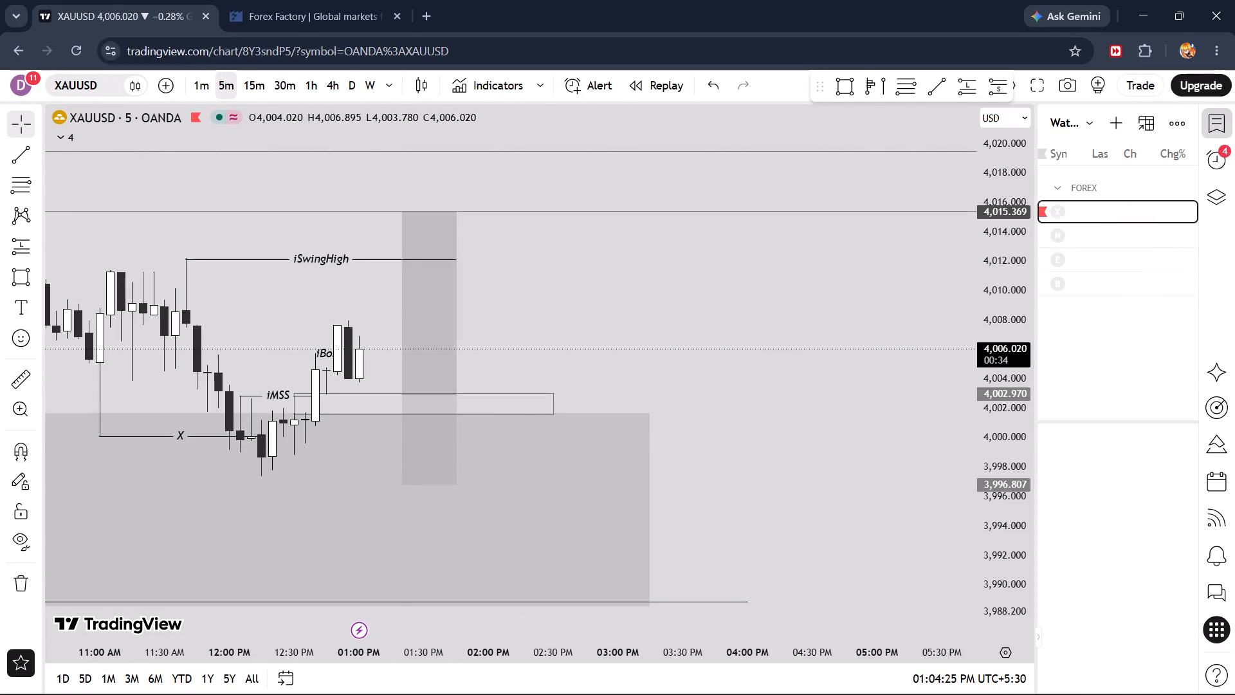
click(1117, 256)
scroll(739, 331, down, 4)
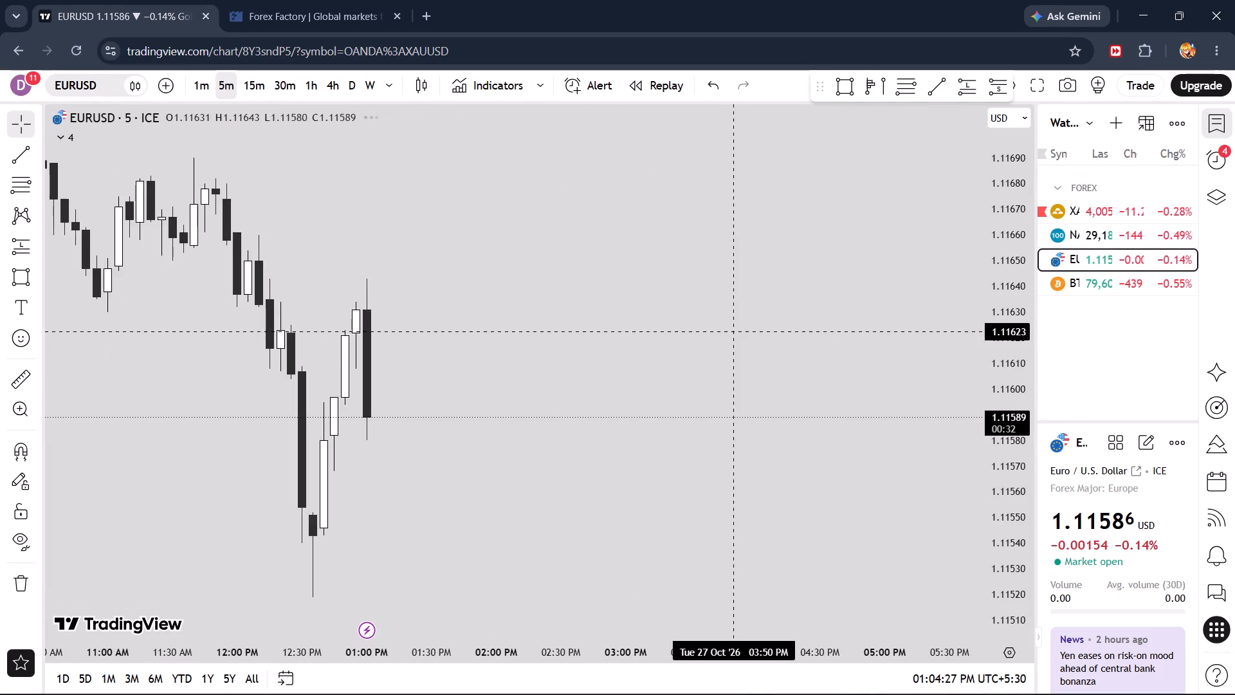
scroll(739, 331, down, 13)
drag(1007, 178, 1041, 531)
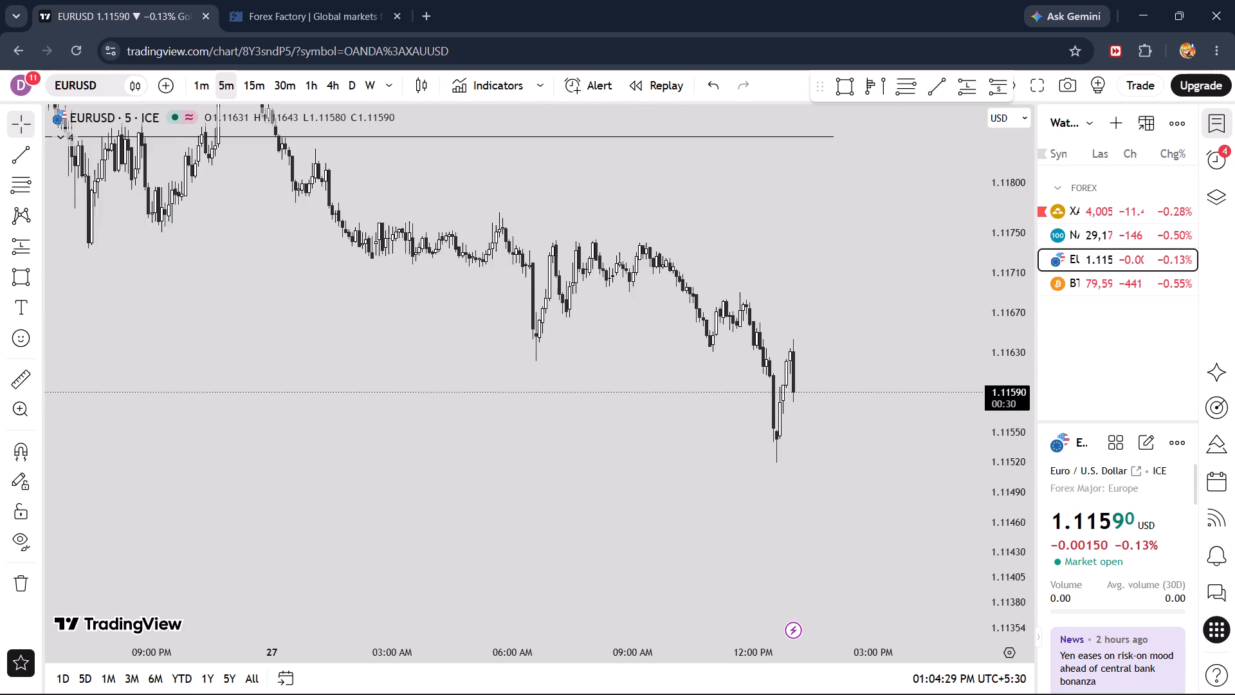
drag(1041, 531, 1041, 532)
scroll(624, 337, down, 8)
drag(417, 242, 747, 421)
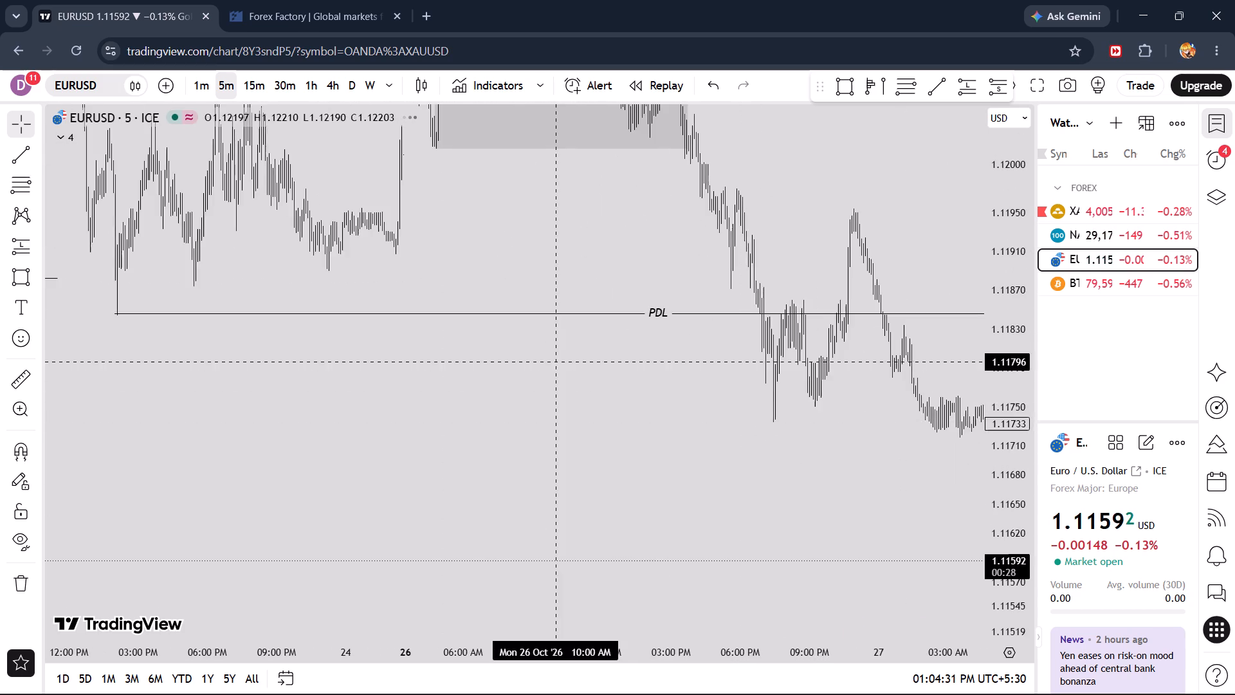
drag(556, 364, 626, 511)
drag(661, 331, 667, 465)
scroll(737, 358, up, 8)
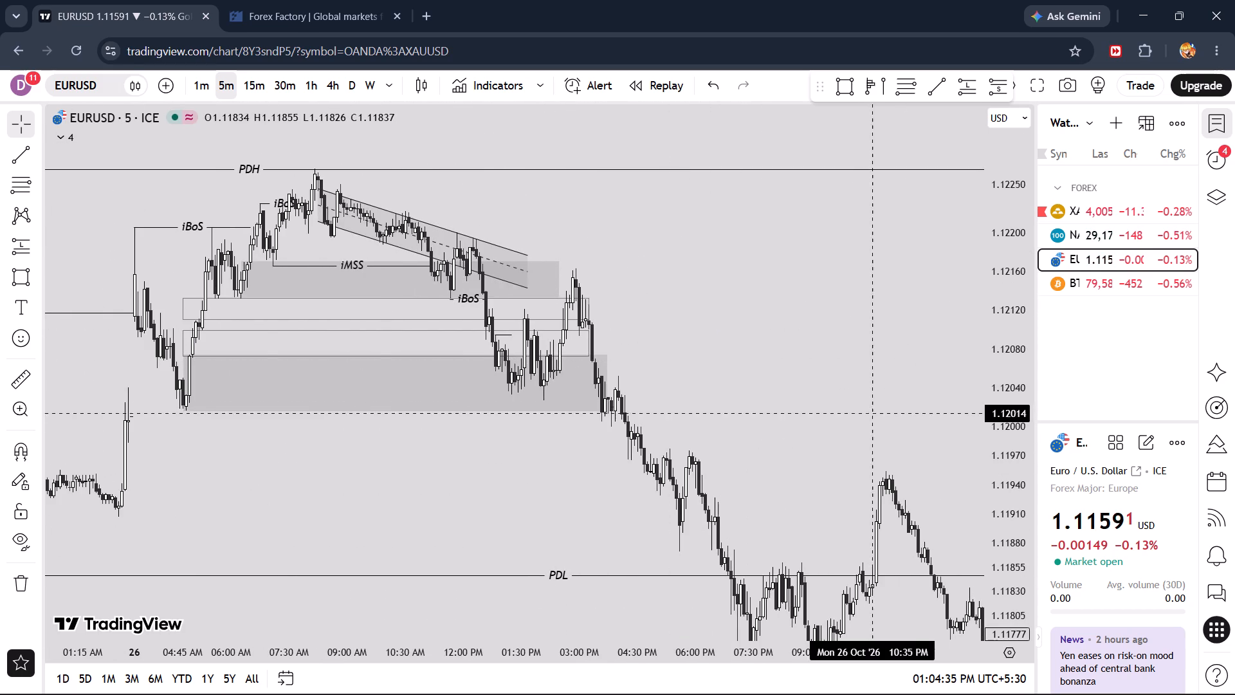
drag(848, 400, 580, 248)
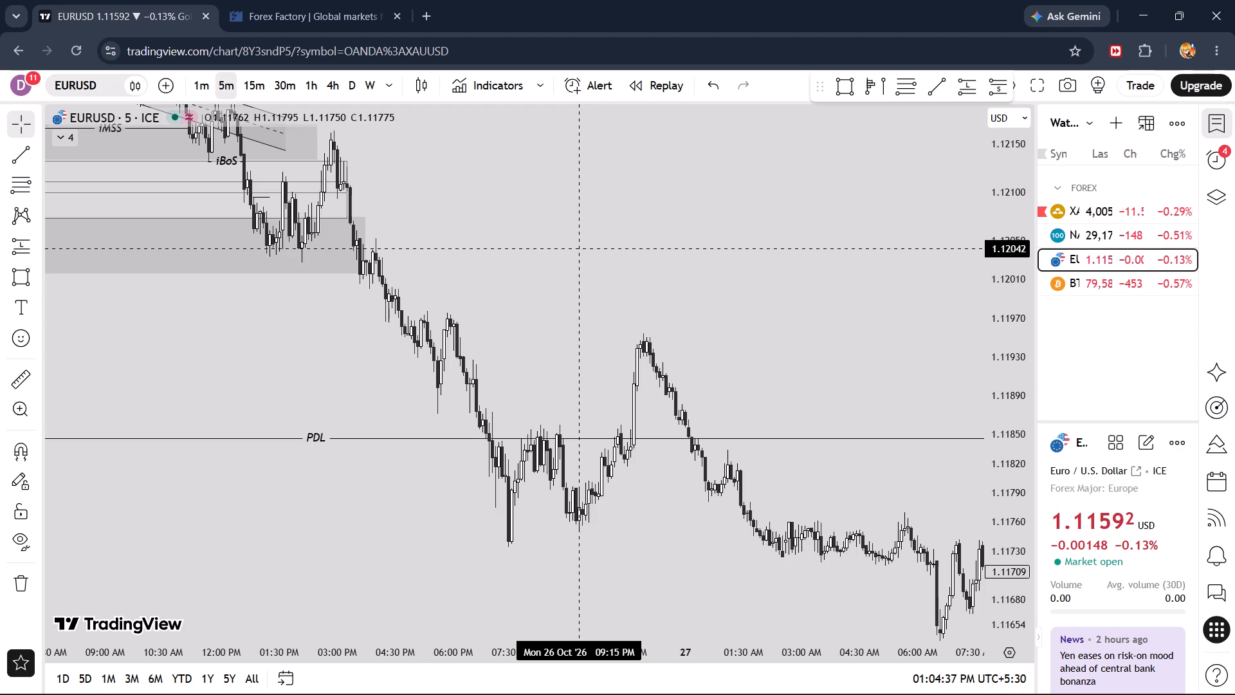
drag(831, 344, 578, 237)
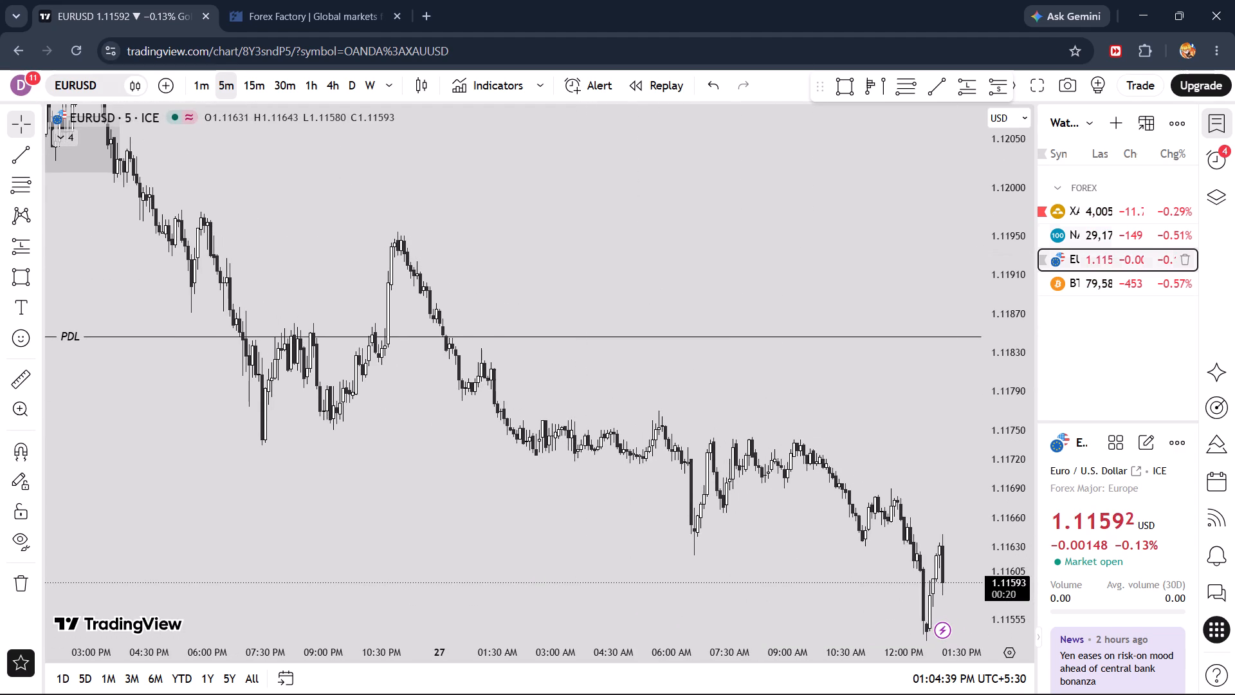
Return to XAUUSD and examine the 5-minute price action against the long position, entry zone and demand zone.
click(1089, 216)
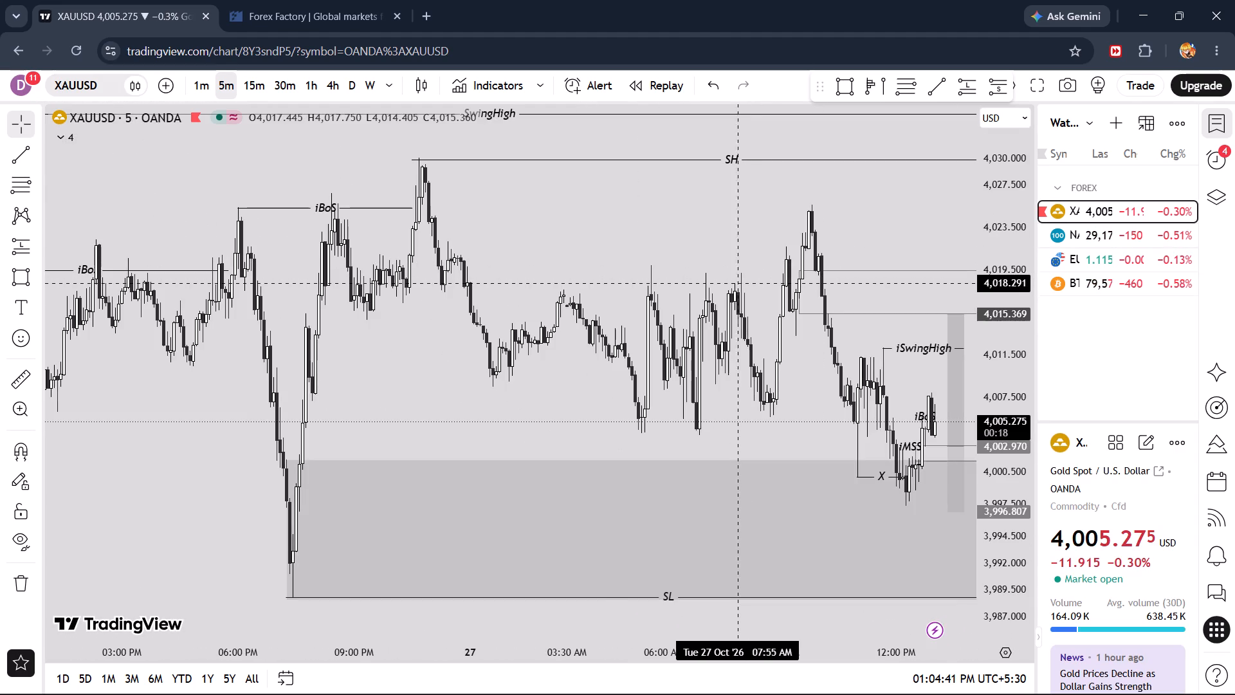
drag(720, 248, 419, 220)
scroll(602, 313, up, 8)
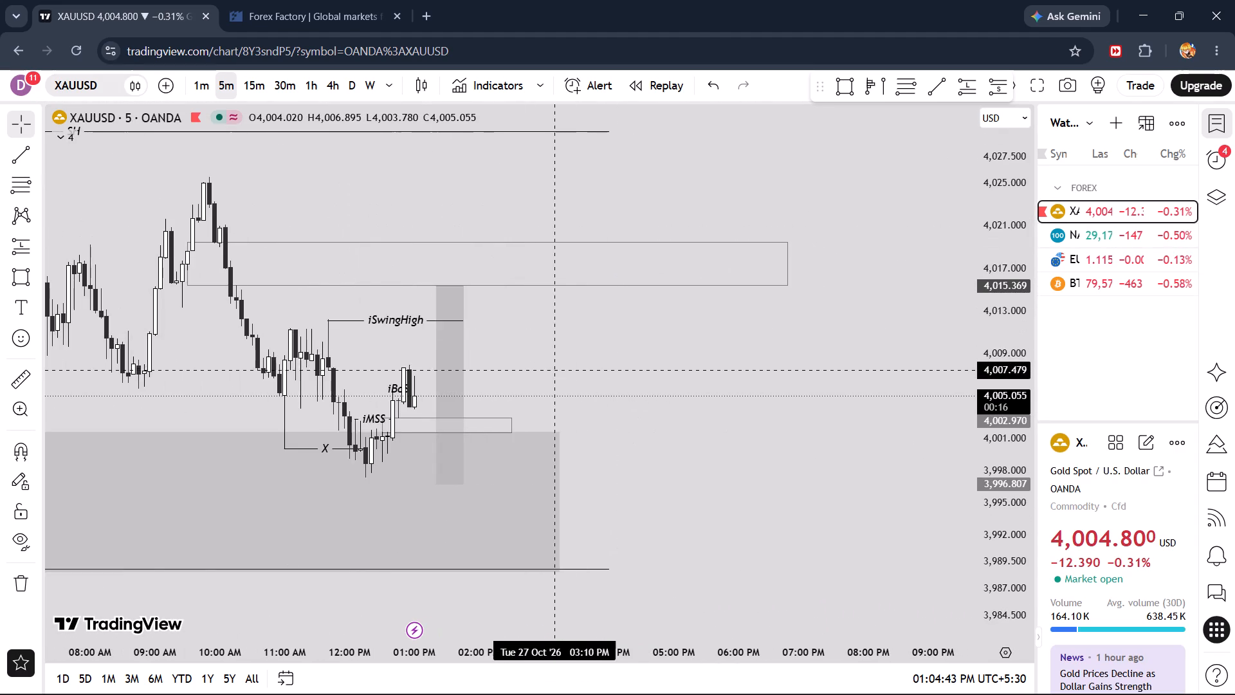
drag(554, 369, 780, 329)
scroll(780, 329, up, 6)
drag(646, 324, 779, 325)
drag(1025, 492, 971, 250)
scroll(493, 398, up, 3)
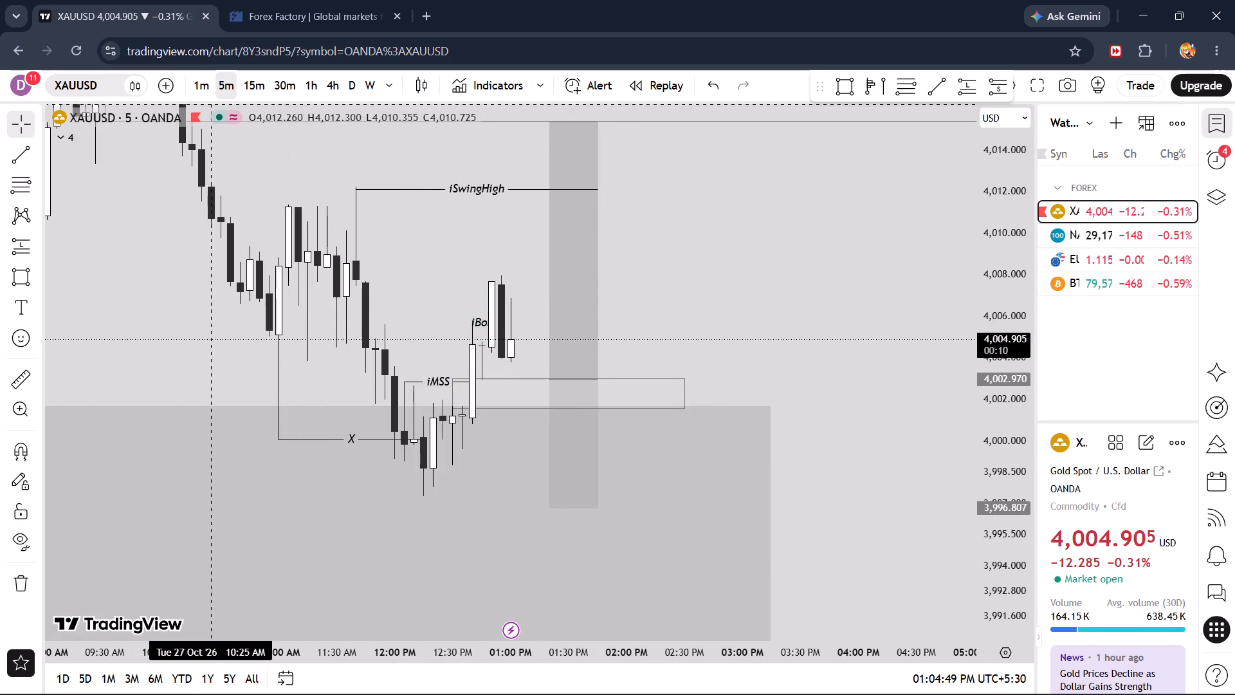
Examine XAUUSD on the 1-minute timeframe, viewing price as a line chart before restoring candles.
click(206, 91)
scroll(297, 219, down, 7)
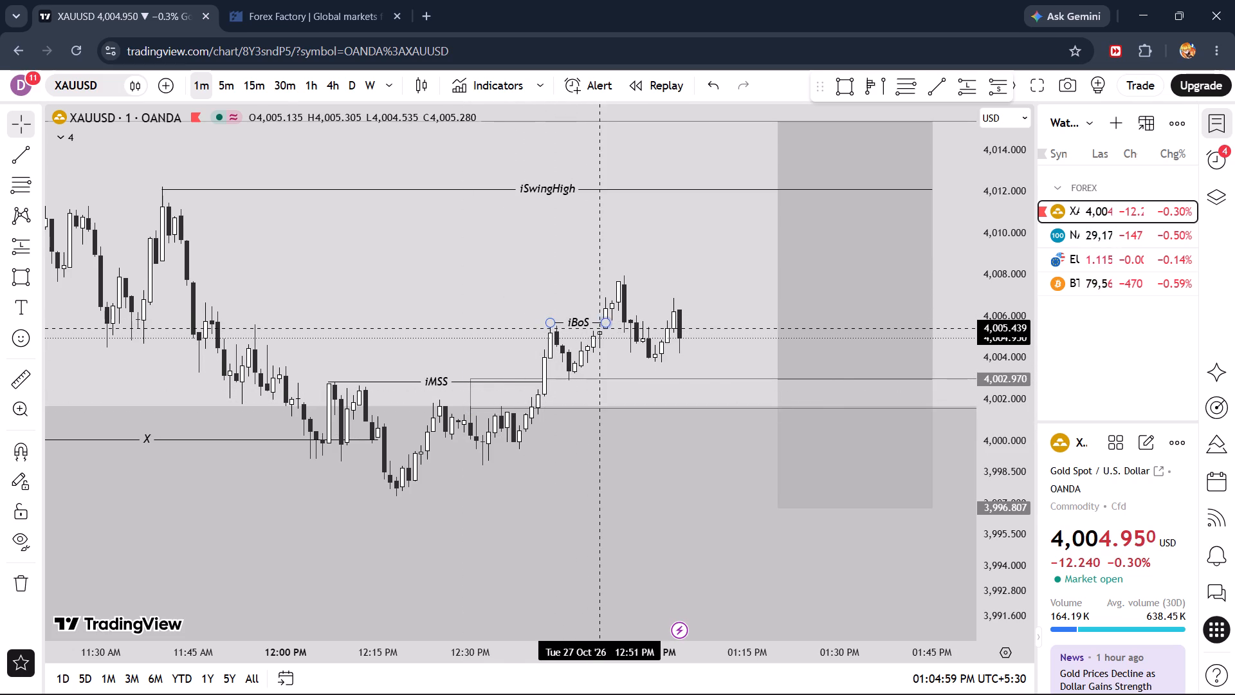
click(709, 276)
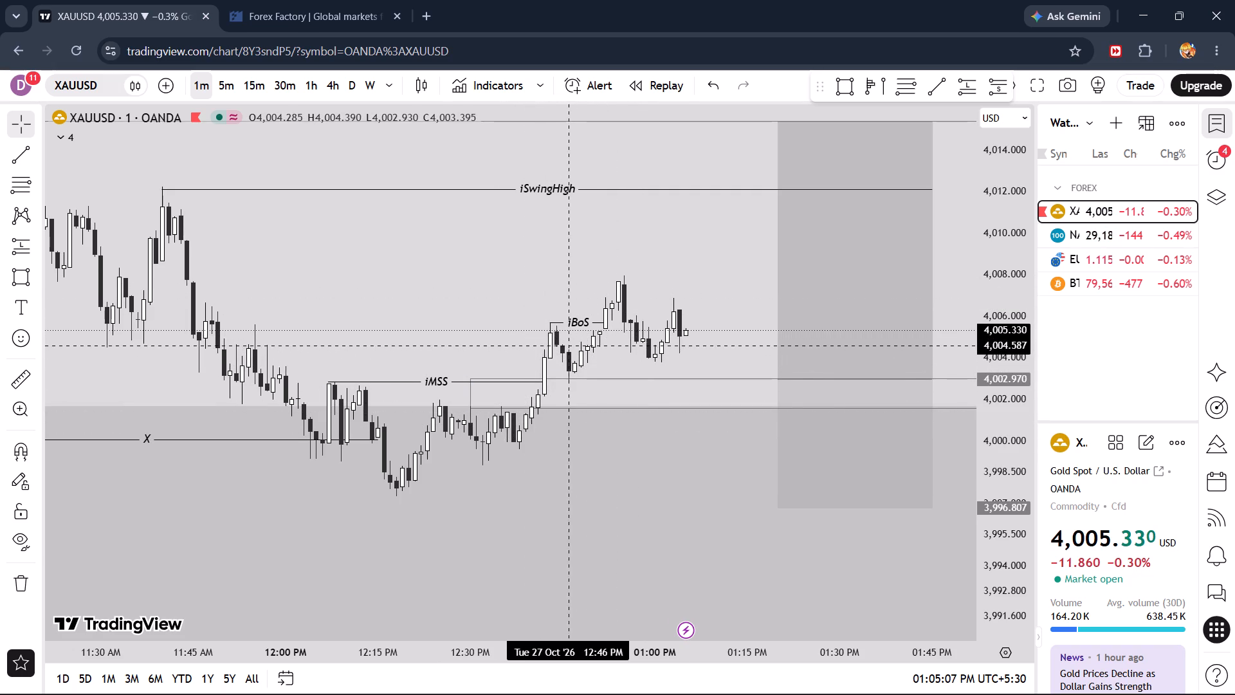
click(434, 80)
click(463, 241)
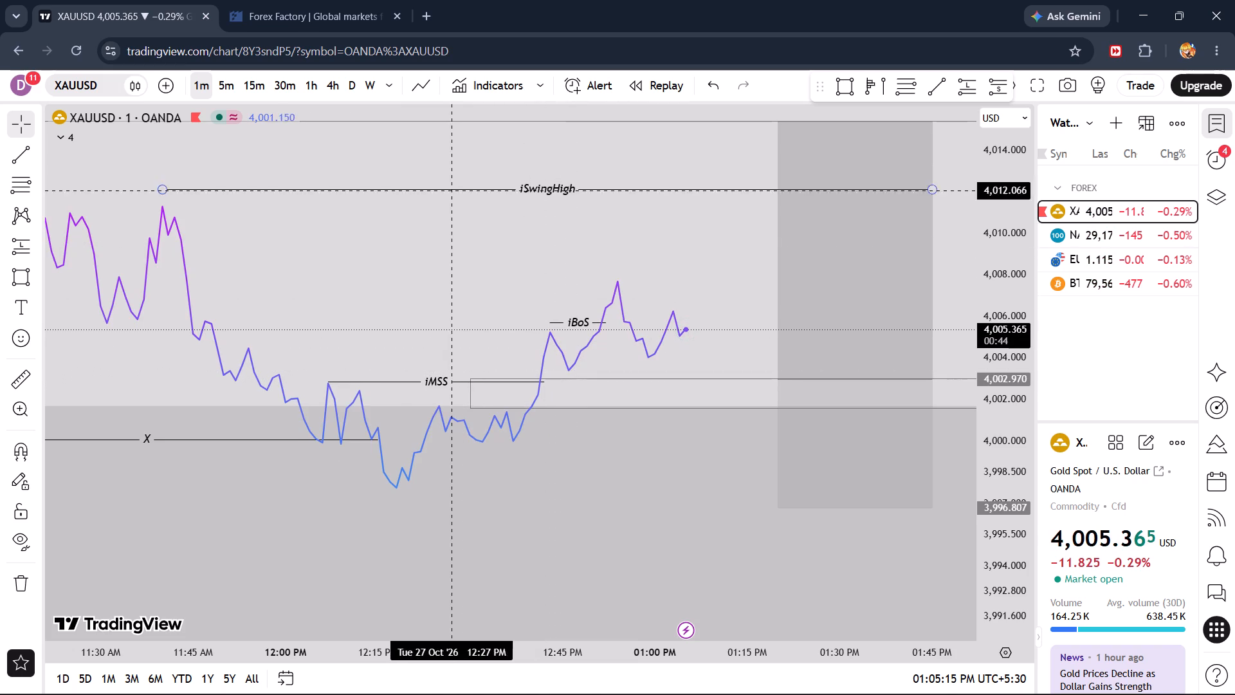
click(428, 82)
click(457, 129)
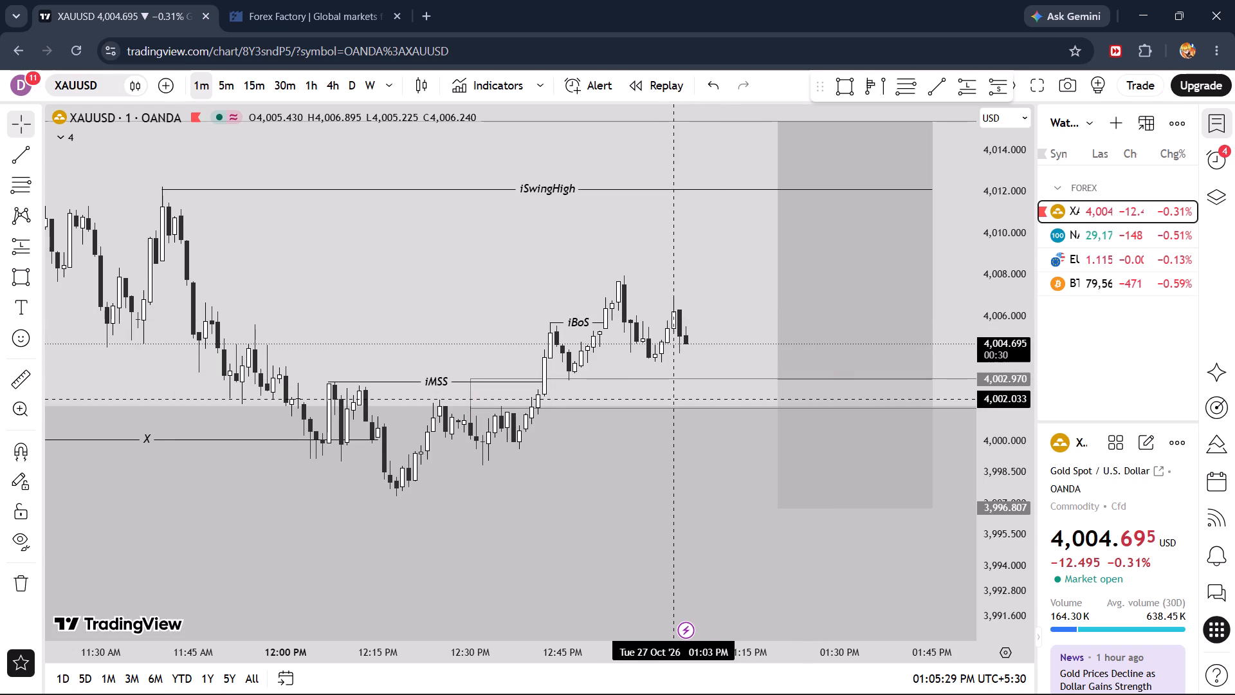
drag(731, 306, 728, 302)
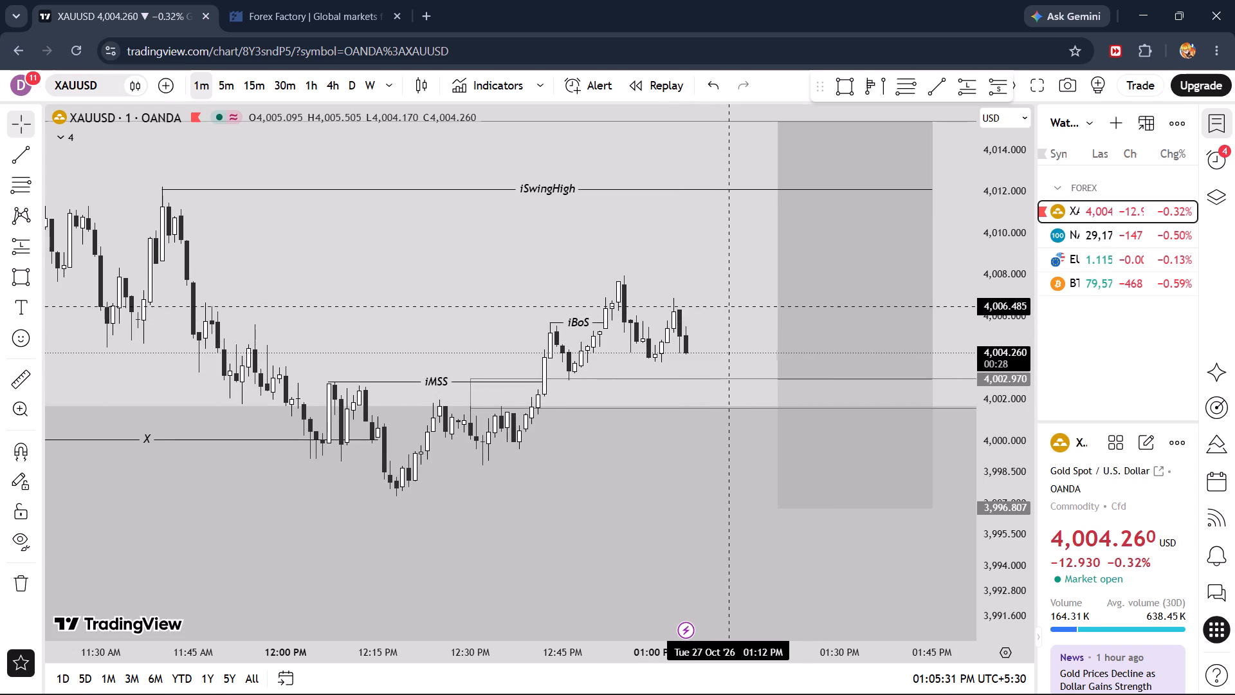
drag(728, 302, 706, 294)
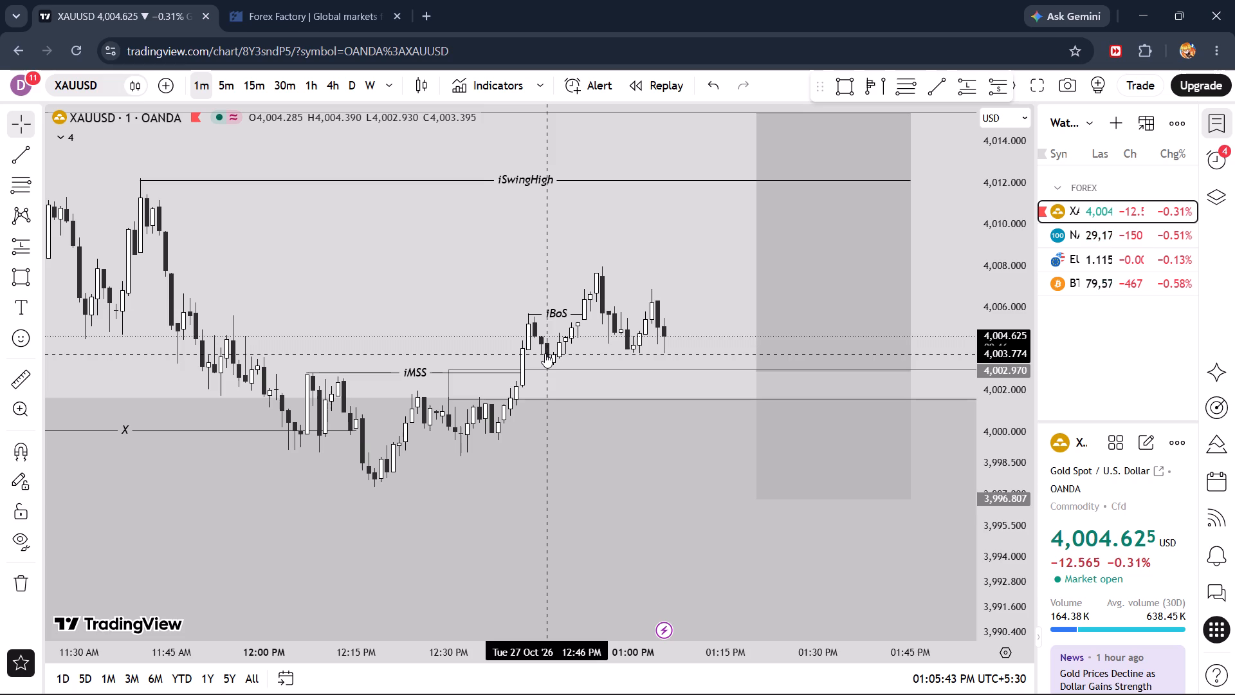
Compare XAUUSD on the 5-, 15- and 30-minute timeframes around the long position, returning to the 5-minute chart.
click(236, 87)
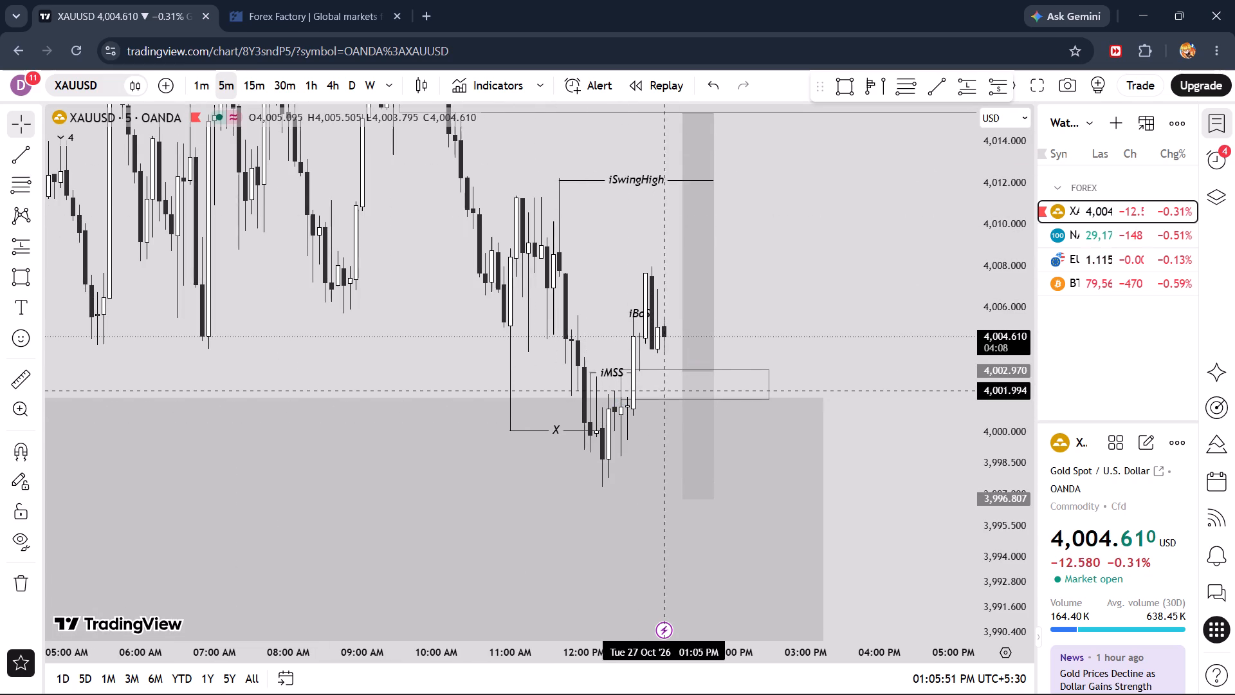
scroll(778, 331, up, 6)
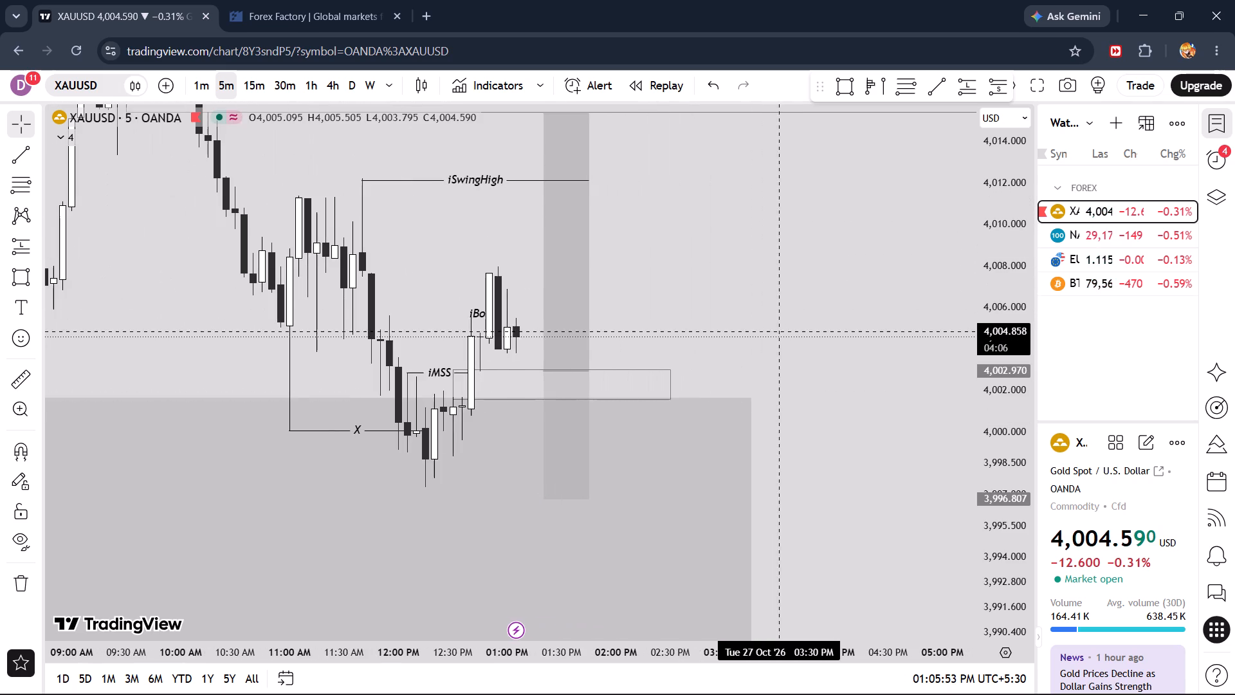
drag(685, 277, 762, 315)
click(266, 80)
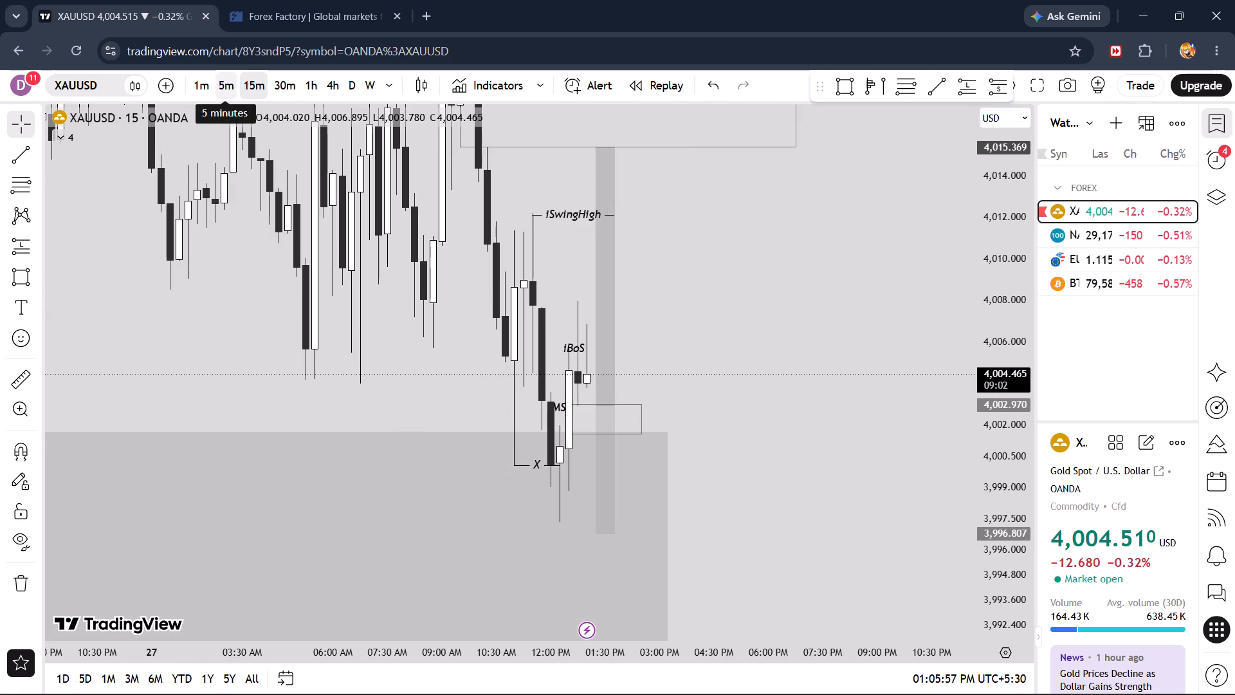
click(232, 89)
click(280, 87)
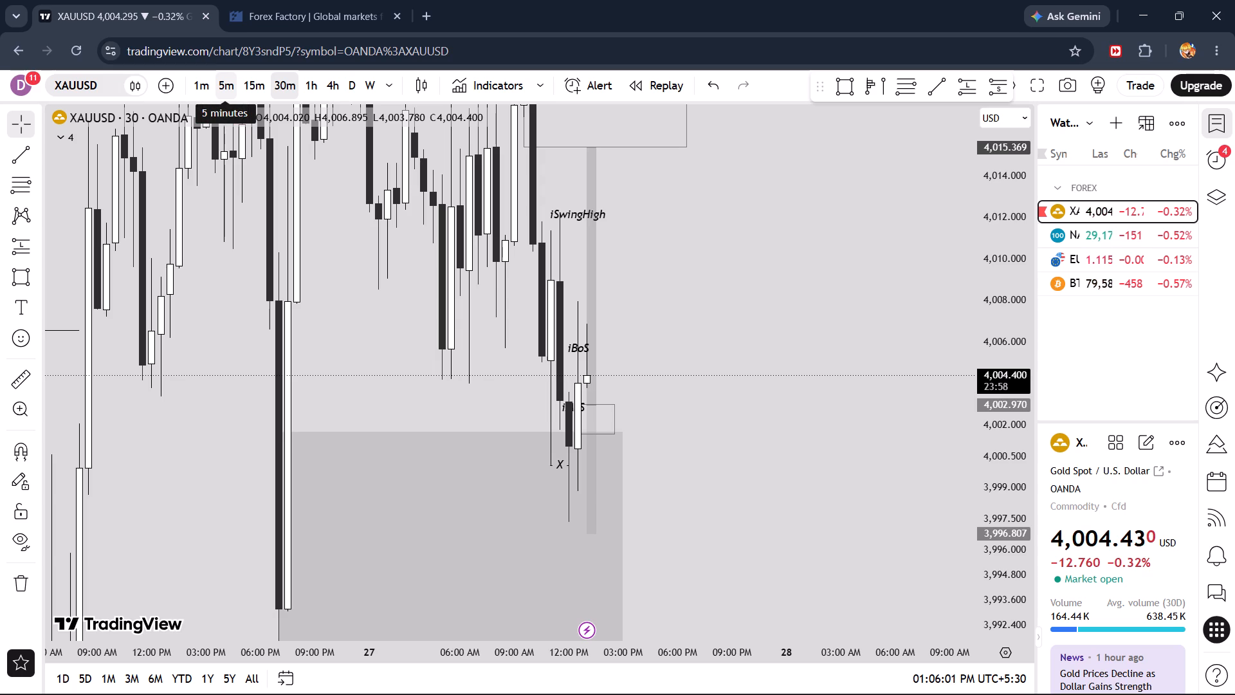
click(230, 83)
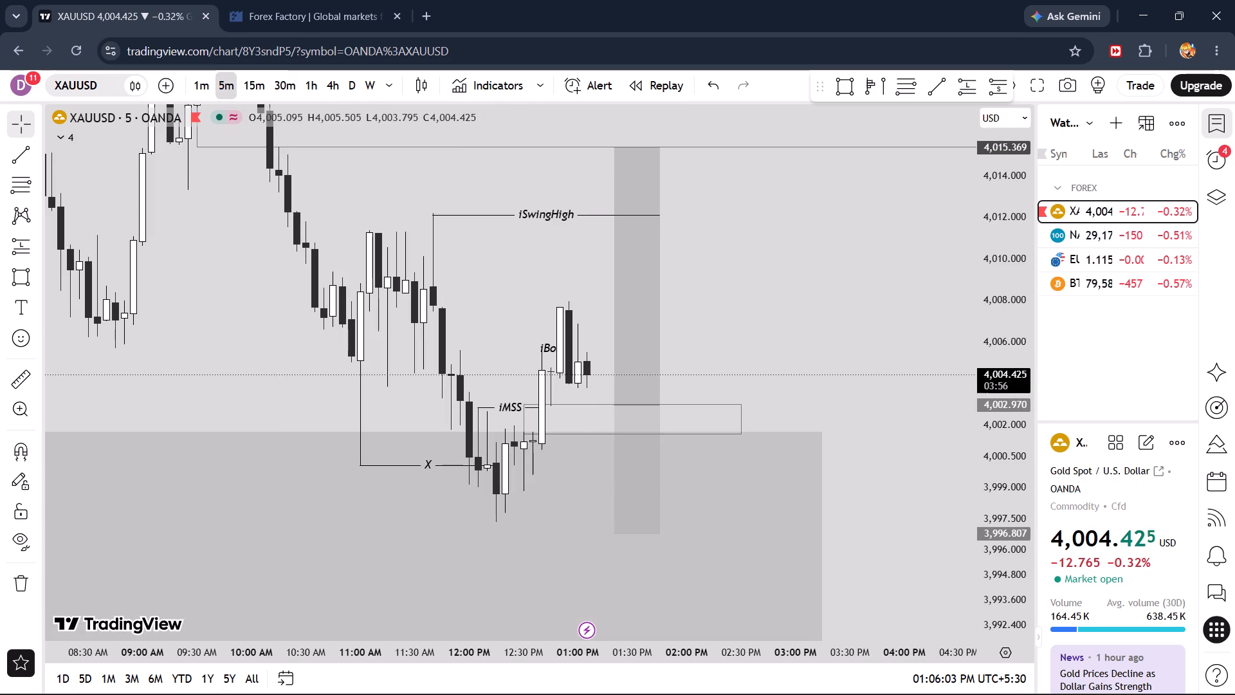
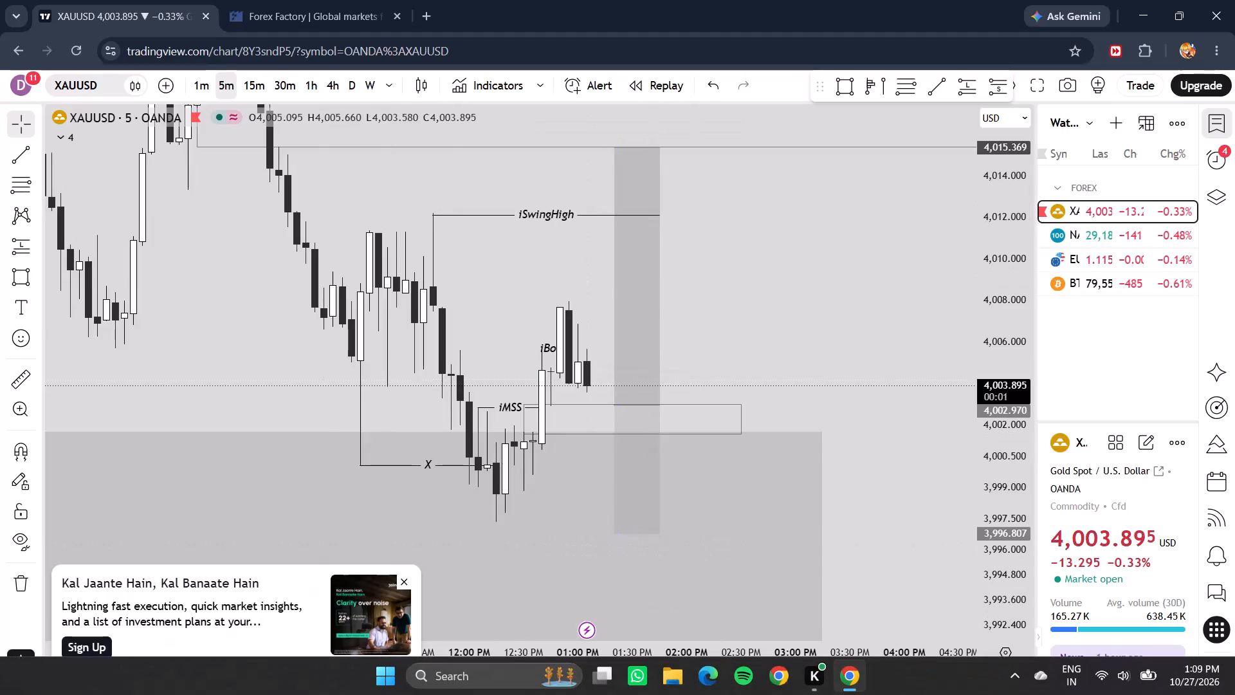
Turn on the computer's Bluetooth in the Windows quick settings, leaving Wi-Fi on, and return to the XAUUSD chart.
click(1123, 677)
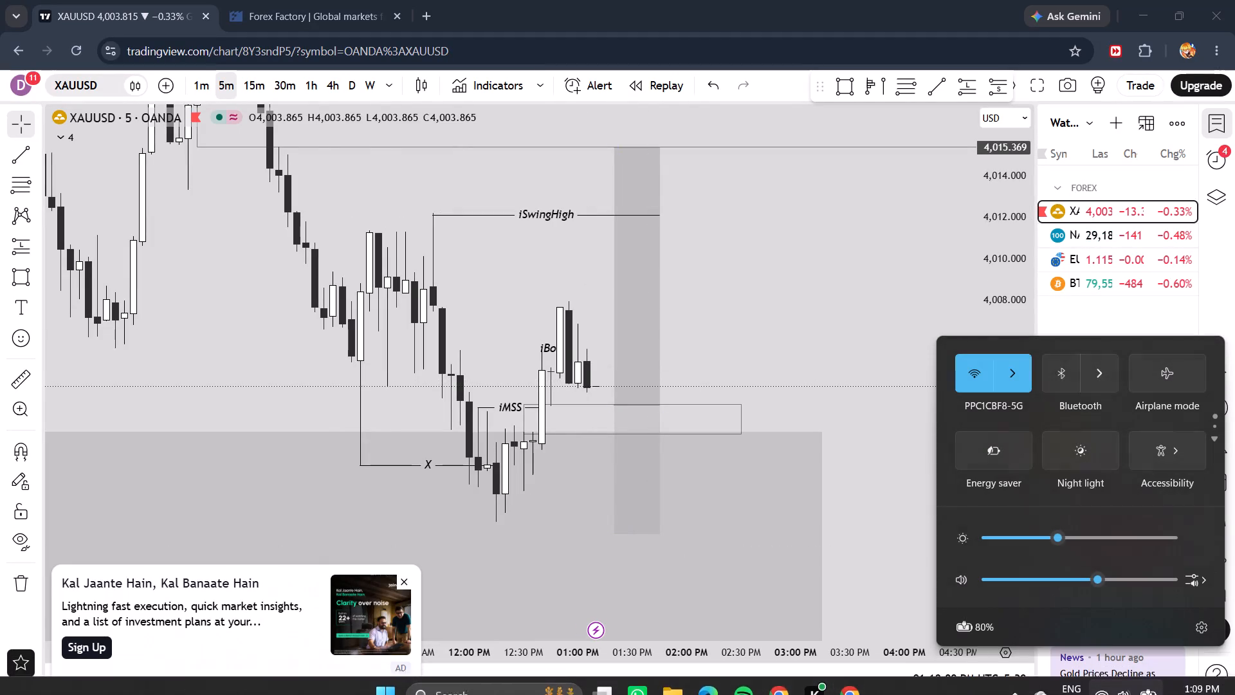
click(1058, 374)
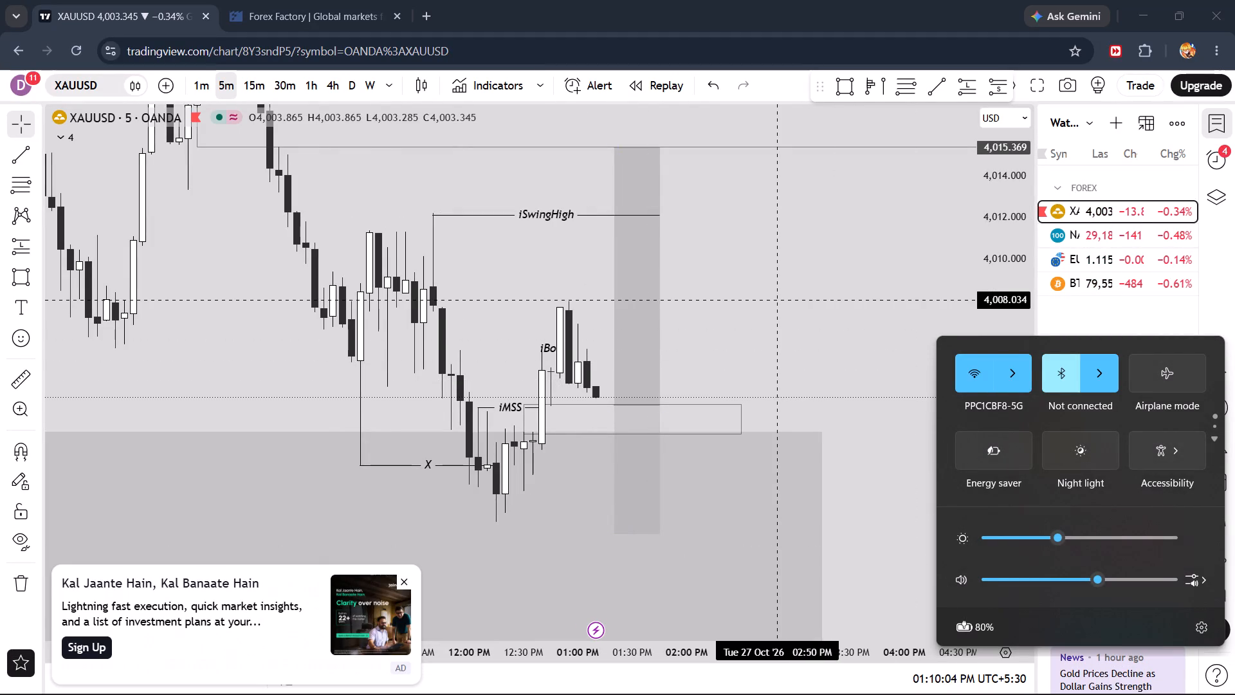
click(778, 300)
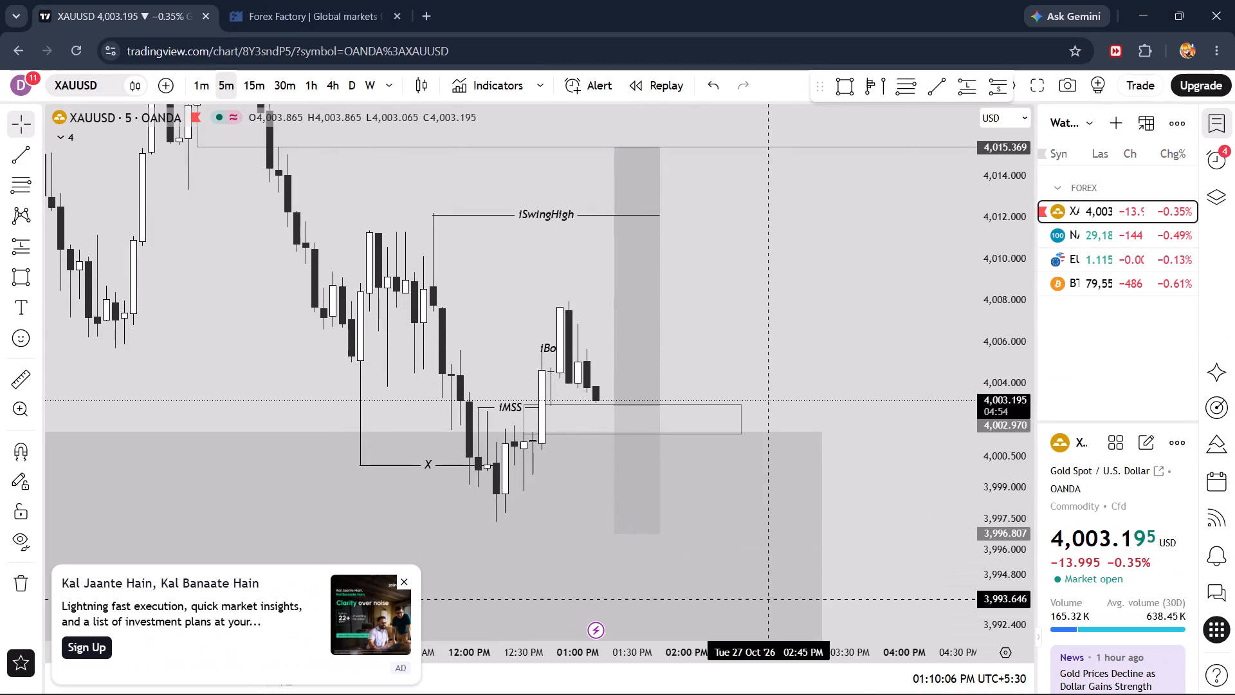
Switch from the XAUUSD chart to the Spotify desktop app, closing the stray new browser window on the way.
click(762, 672)
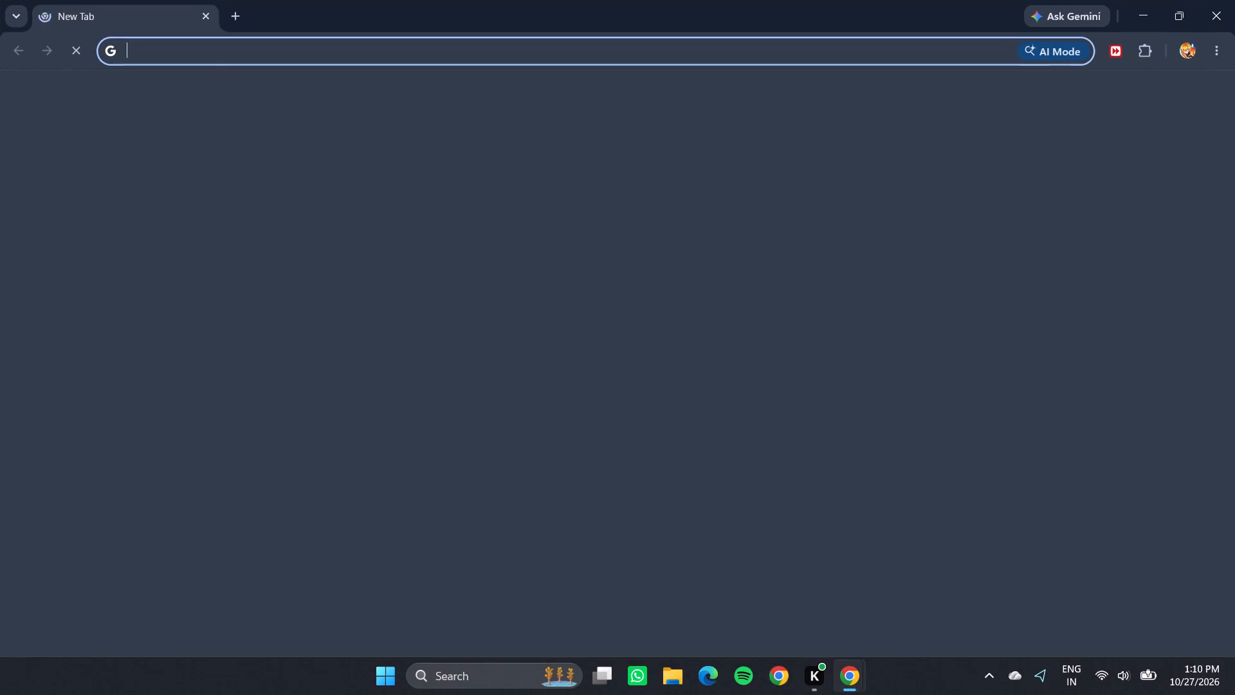
click(1234, 0)
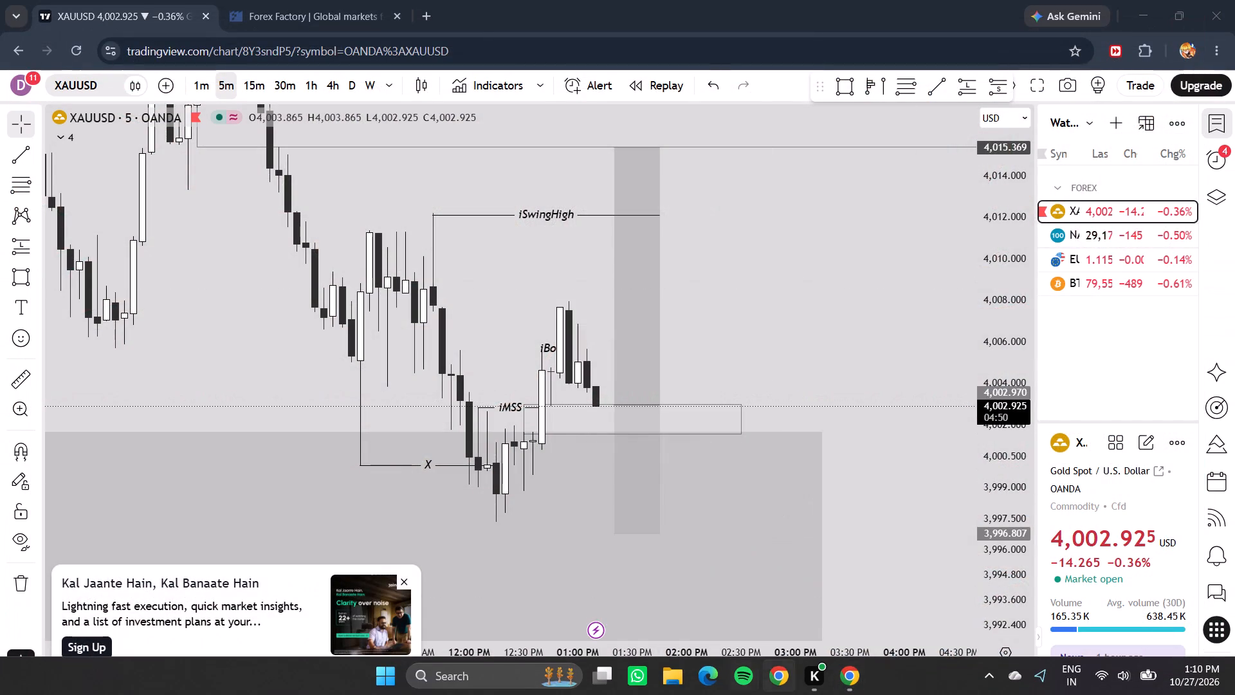
click(755, 673)
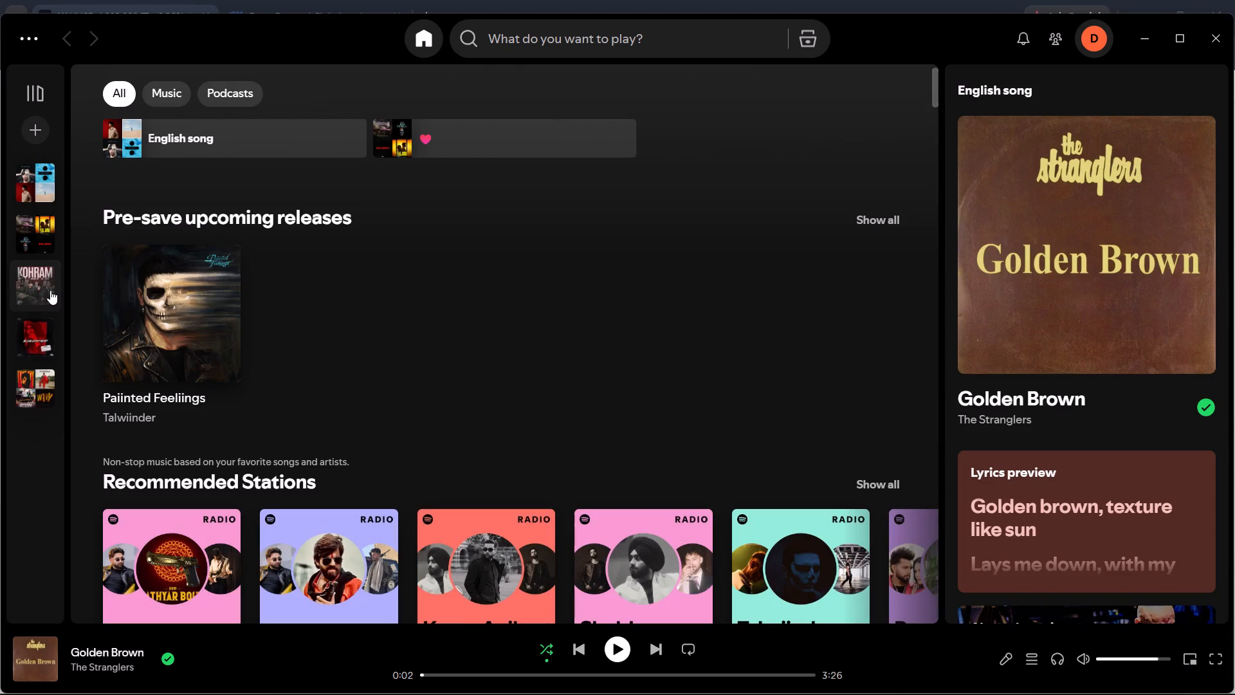
Skip to the next song in the English song playlist and return to the XAUUSD chart in Chrome.
click(655, 652)
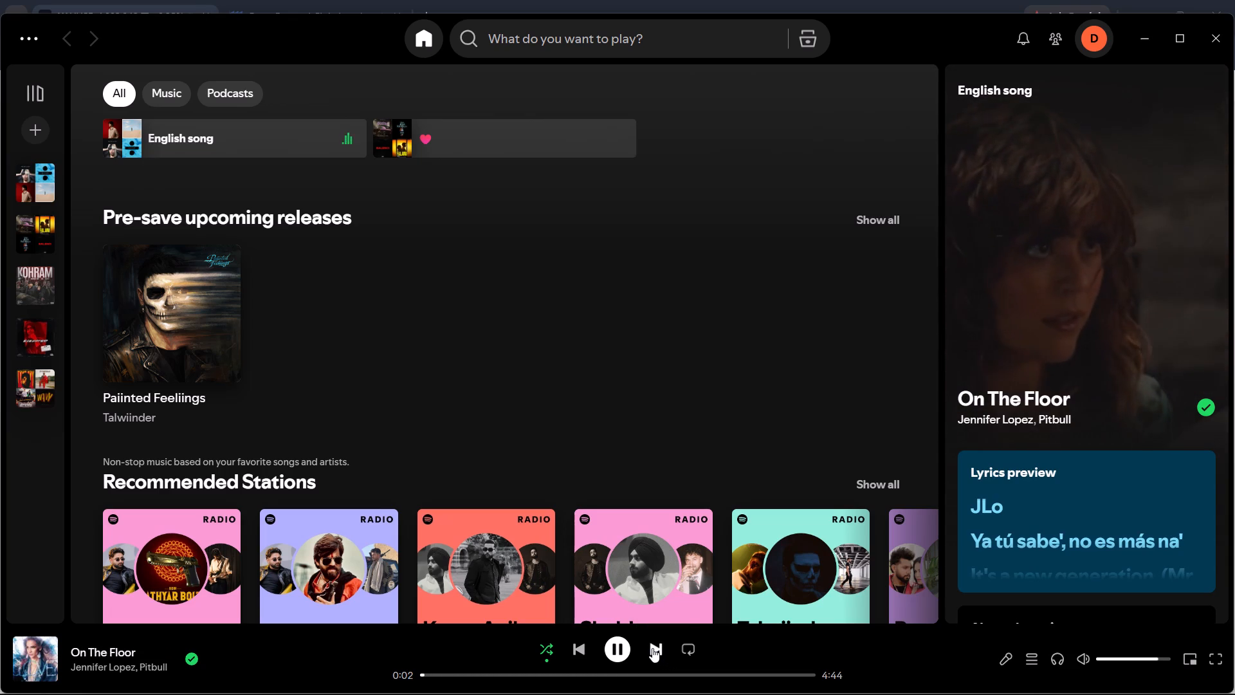
click(1133, 47)
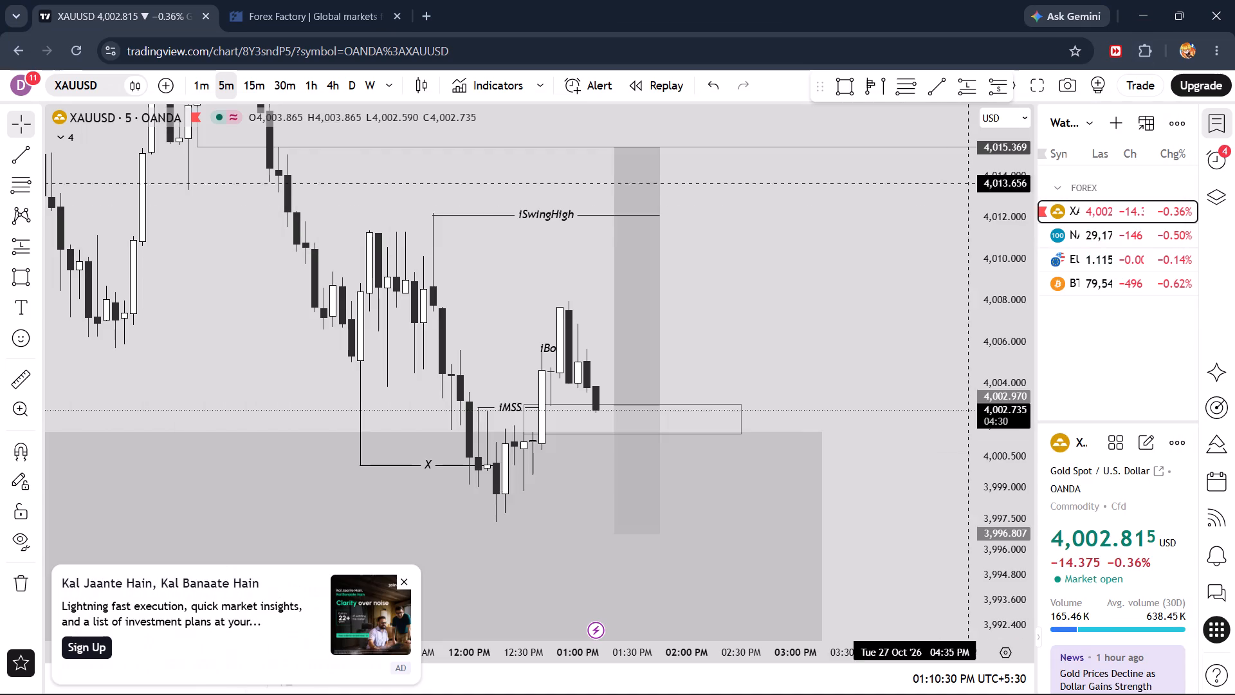
Examine XAUUSD on the 1-minute timeframe, comparing the latest candles with the long position's entry and the entry zone, and dismiss the advert.
drag(749, 323, 750, 313)
click(201, 91)
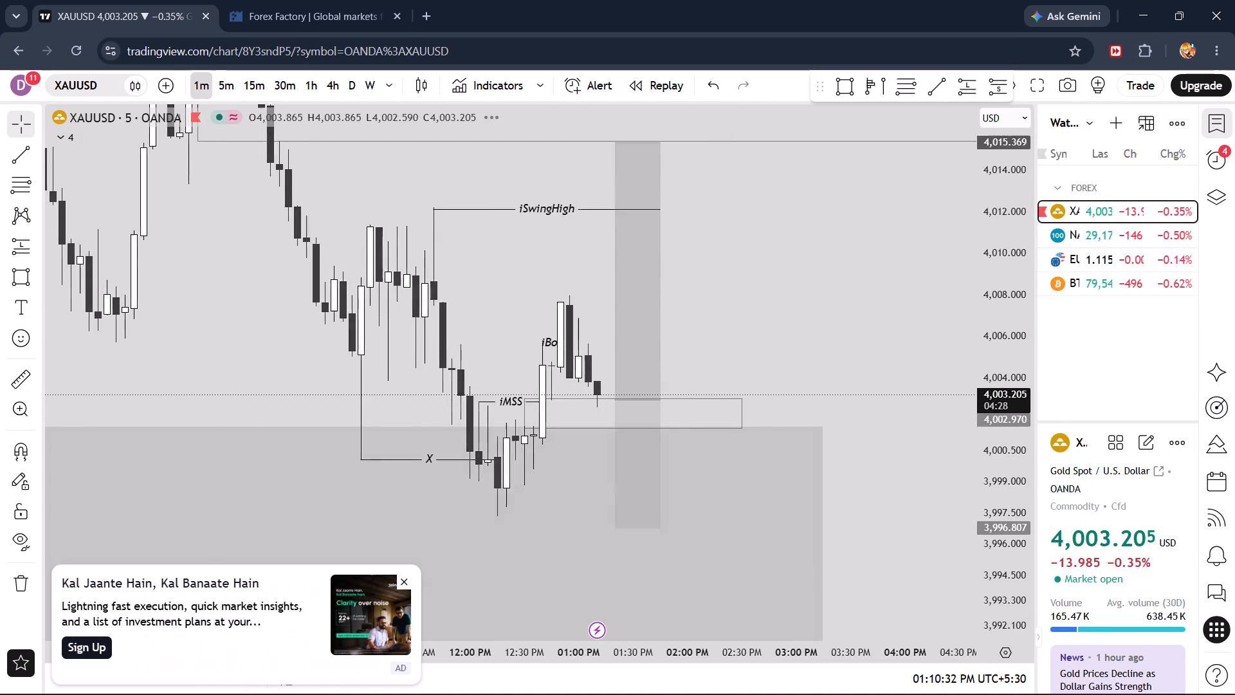
click(405, 579)
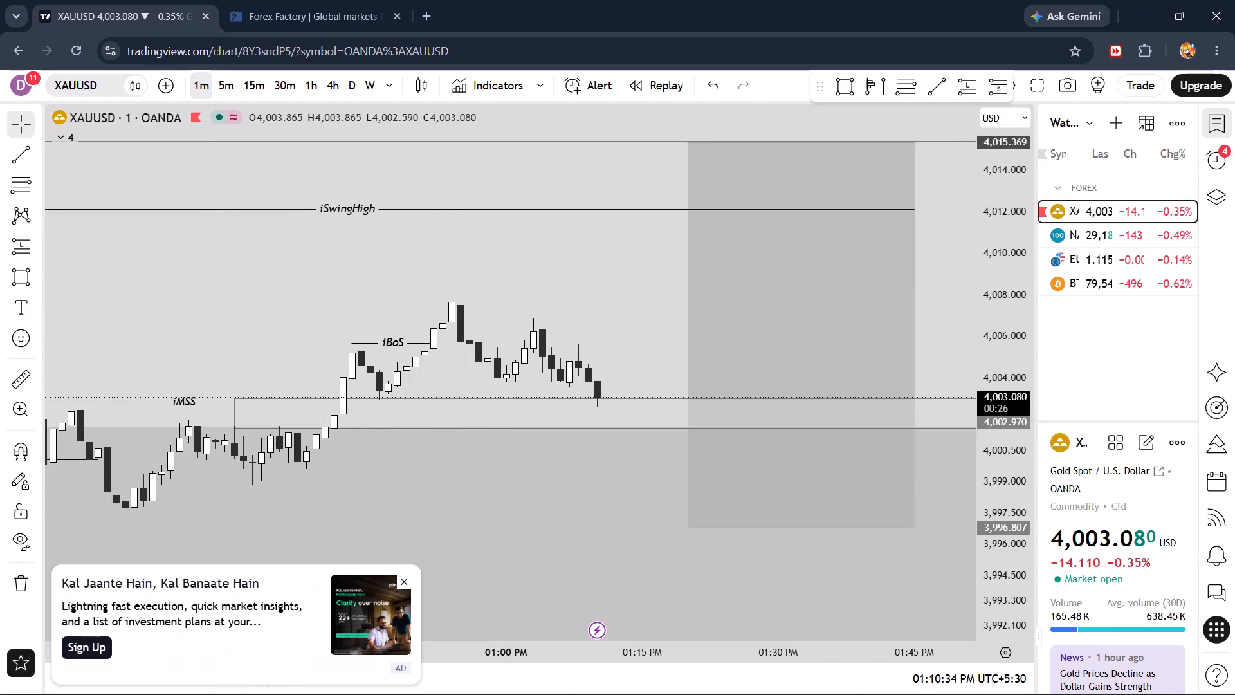
scroll(610, 379, down, 5)
drag(699, 289, 636, 285)
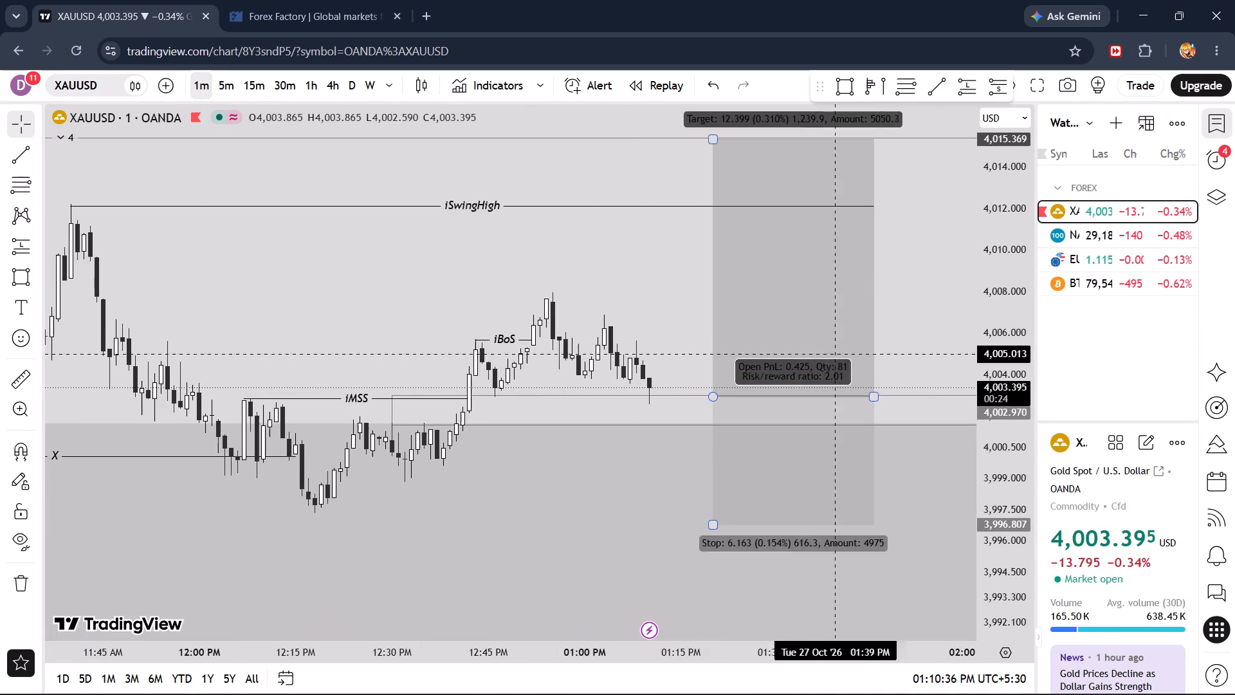
drag(1009, 553, 994, 245)
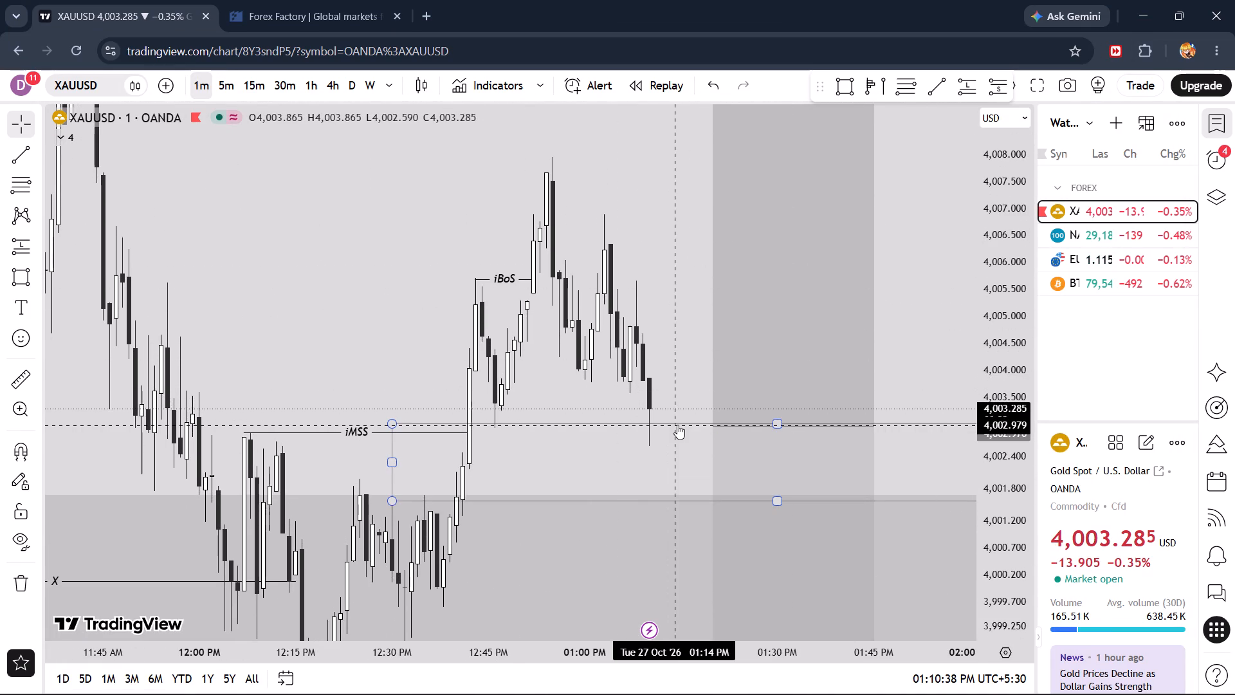
scroll(677, 425, up, 2)
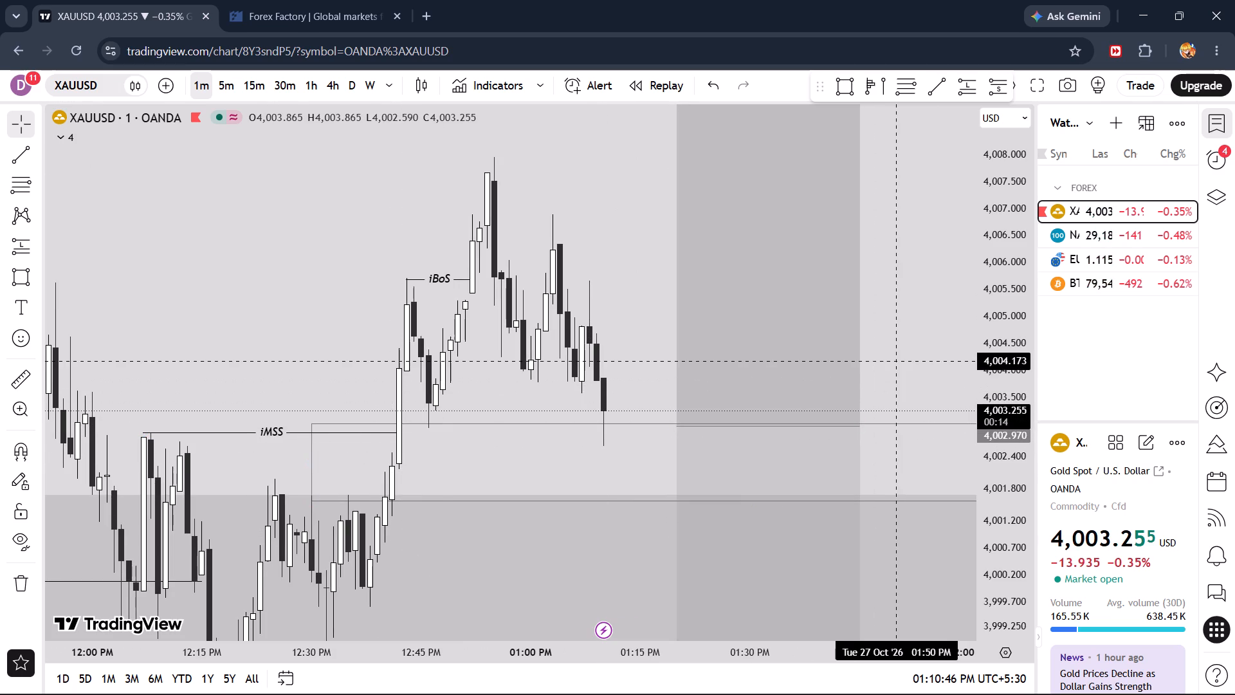
drag(906, 360, 858, 380)
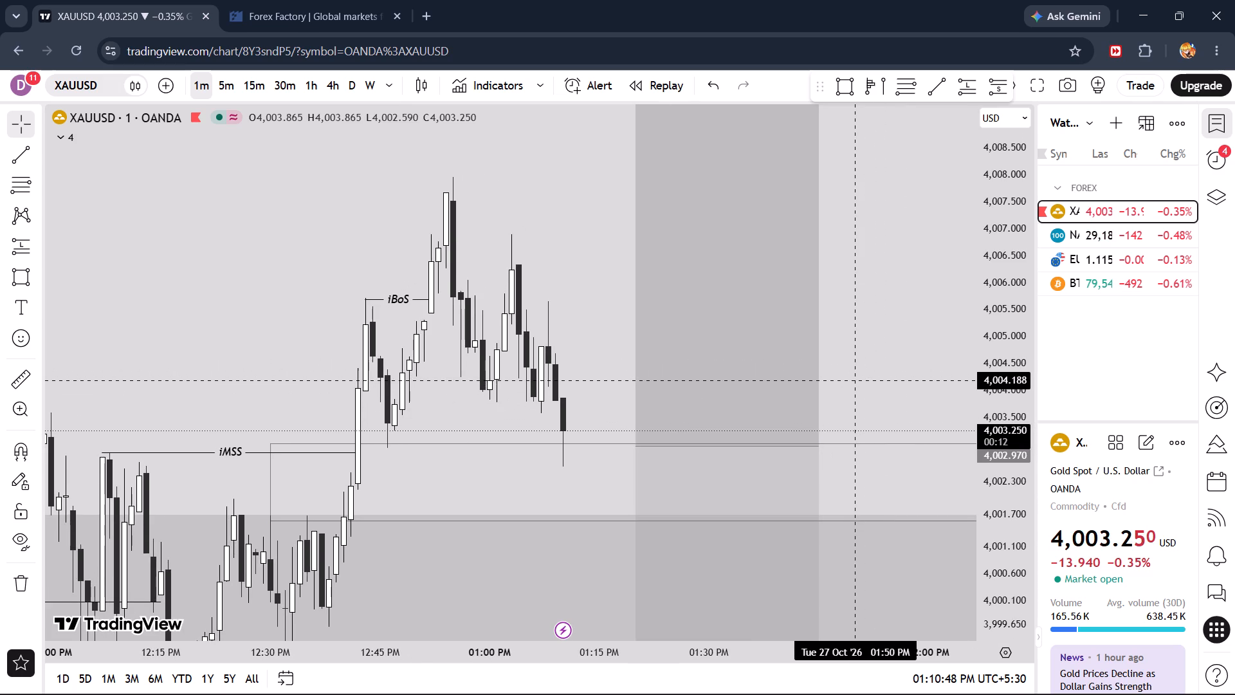
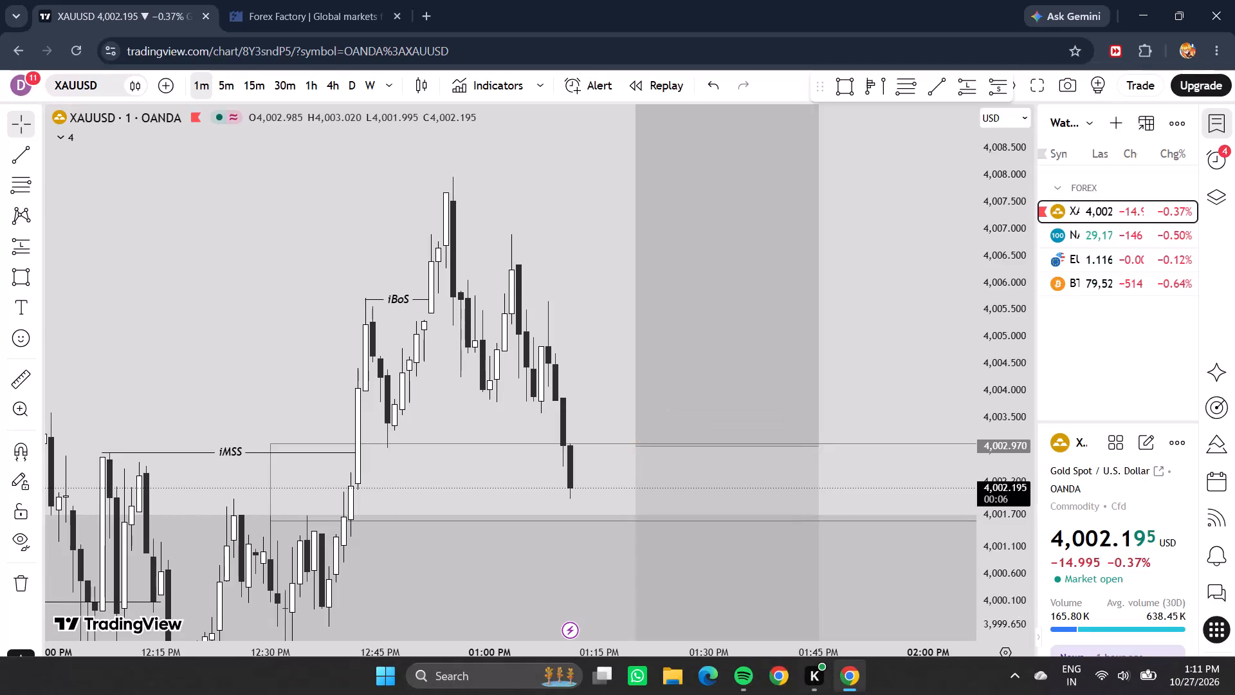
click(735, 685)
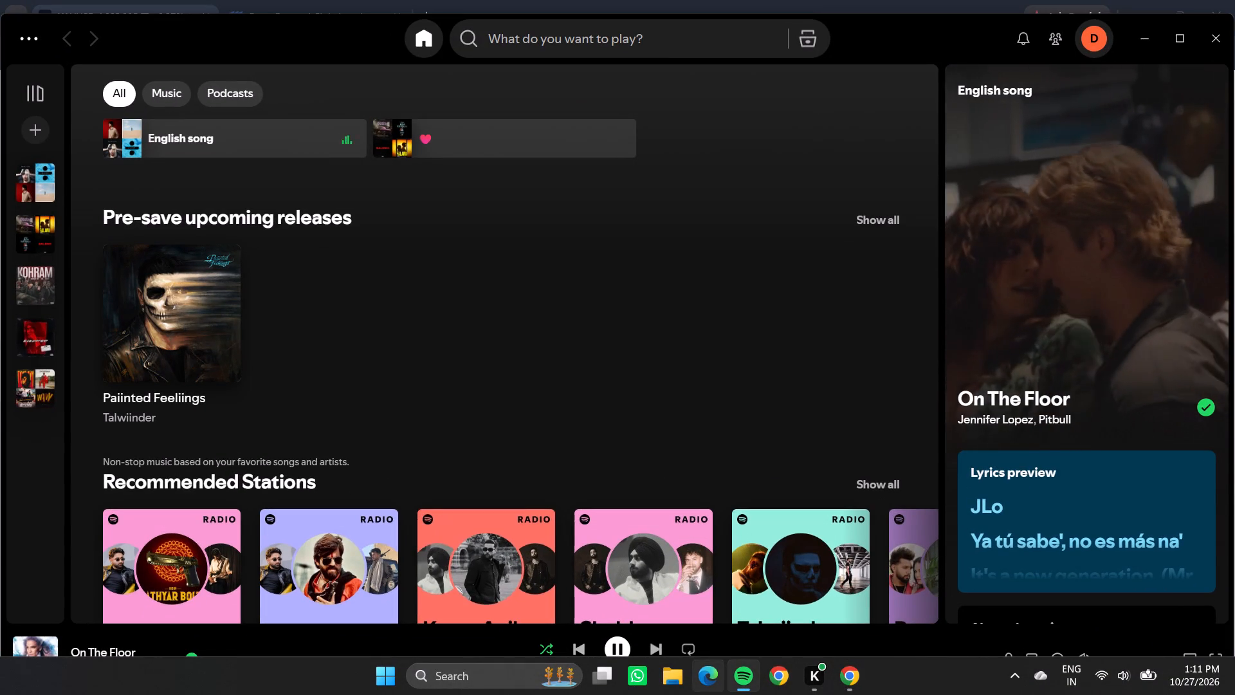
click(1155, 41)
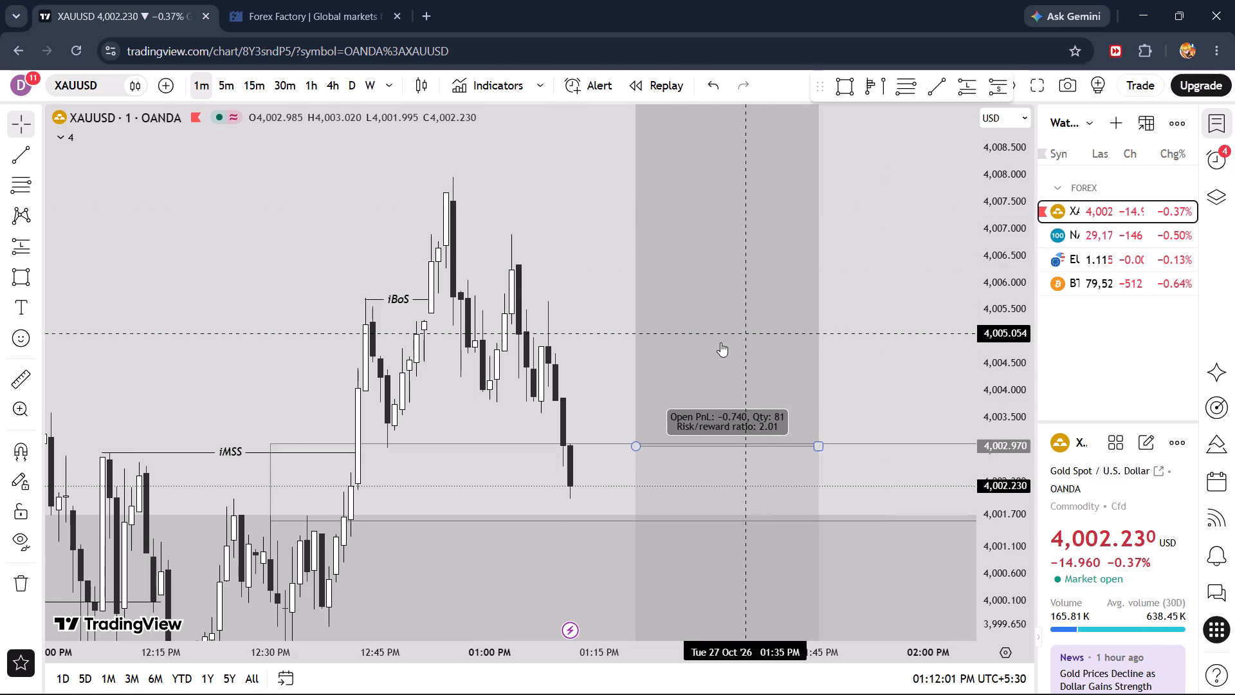
Examine the latest XAUUSD 1-minute candles against the long position's entry, the iMSS and iBoS levels and the earlier lows.
drag(550, 273, 547, 212)
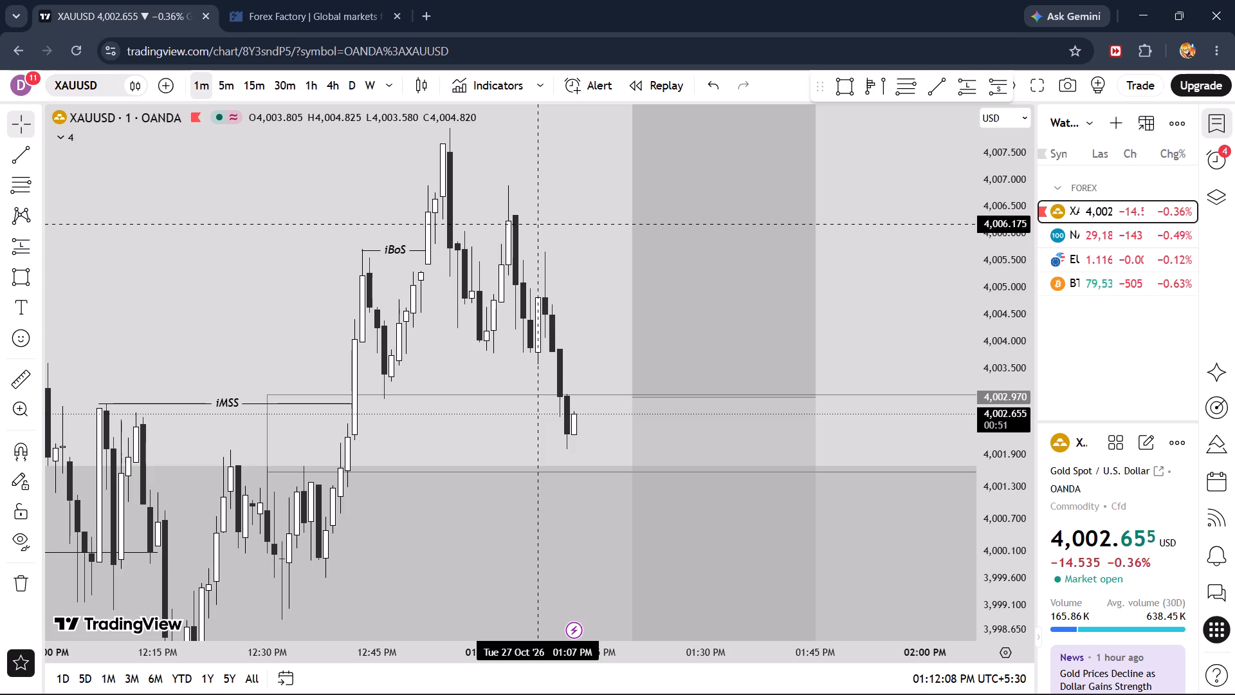
drag(302, 299, 295, 247)
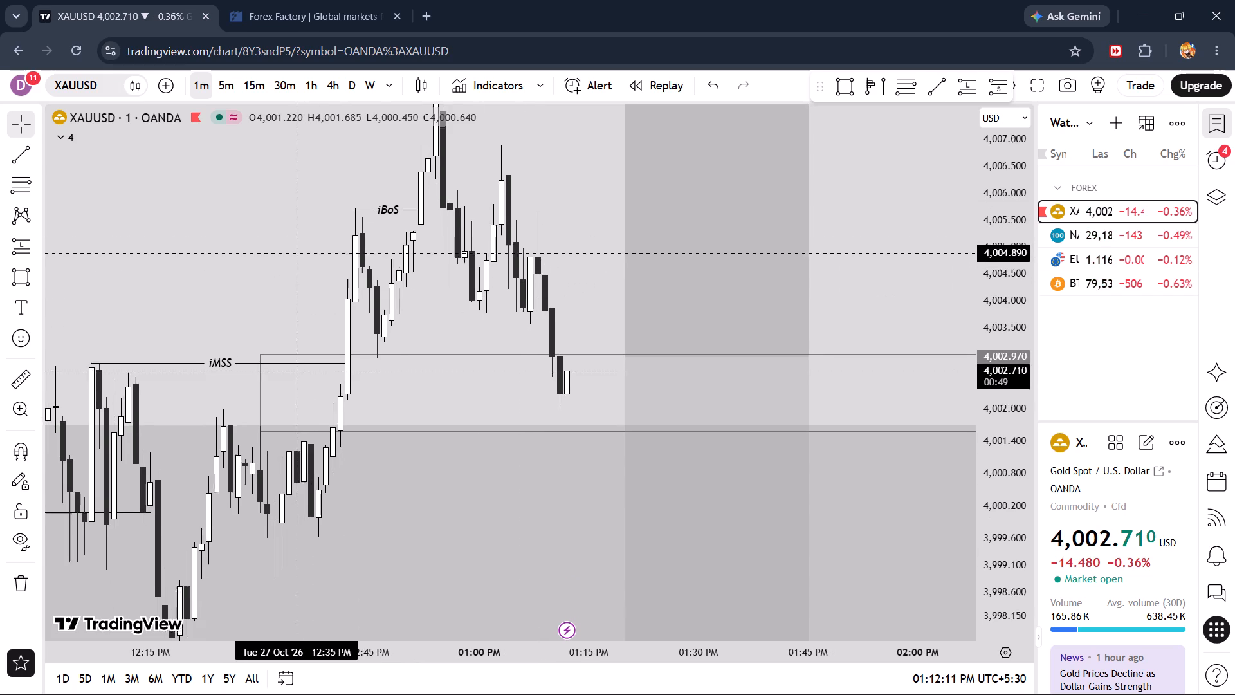
drag(295, 247, 294, 169)
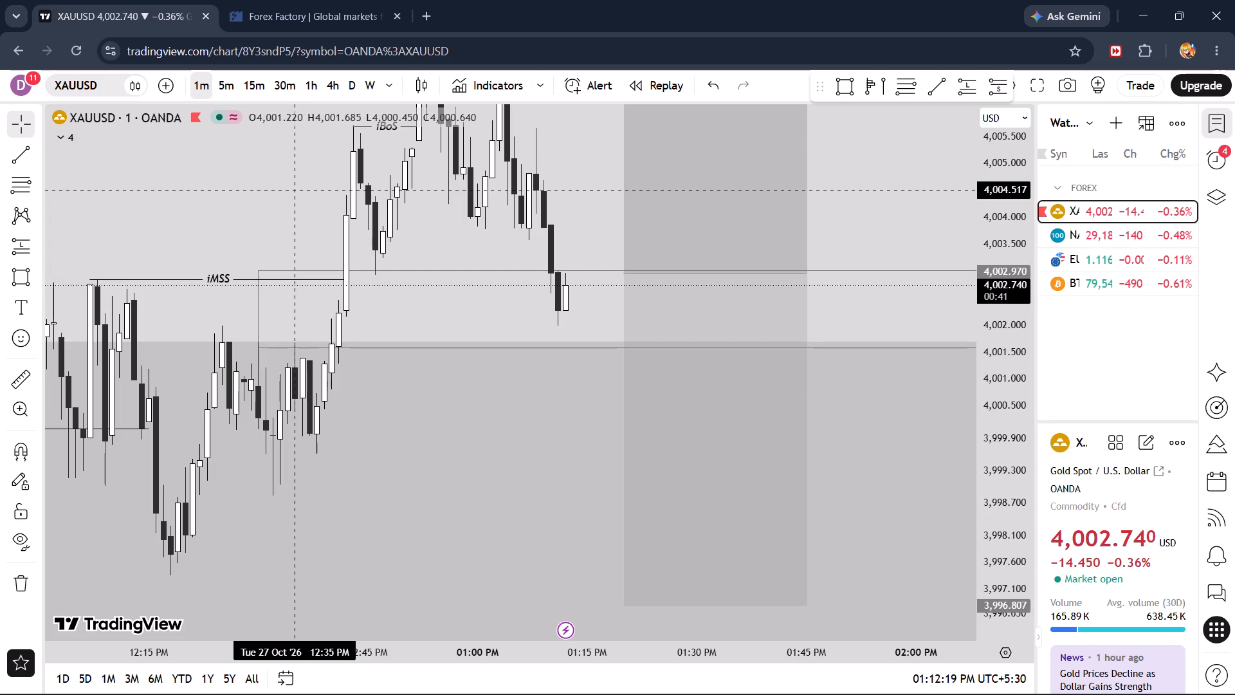
drag(116, 215, 146, 211)
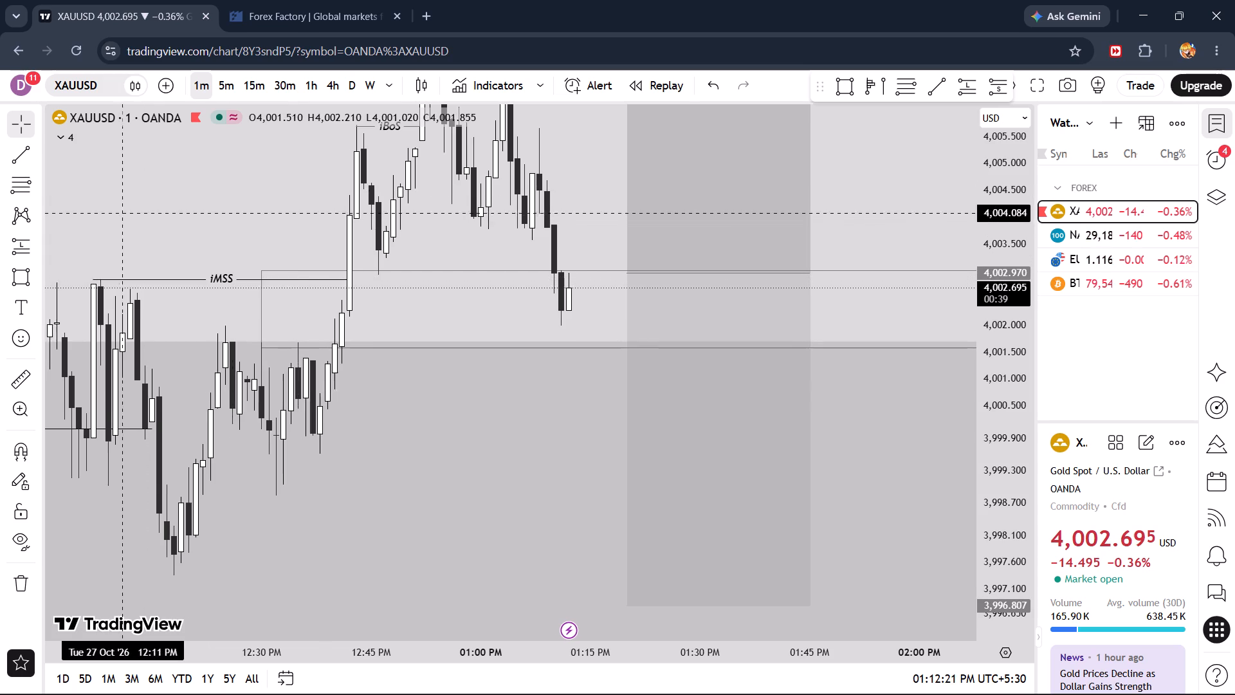
drag(146, 211, 275, 210)
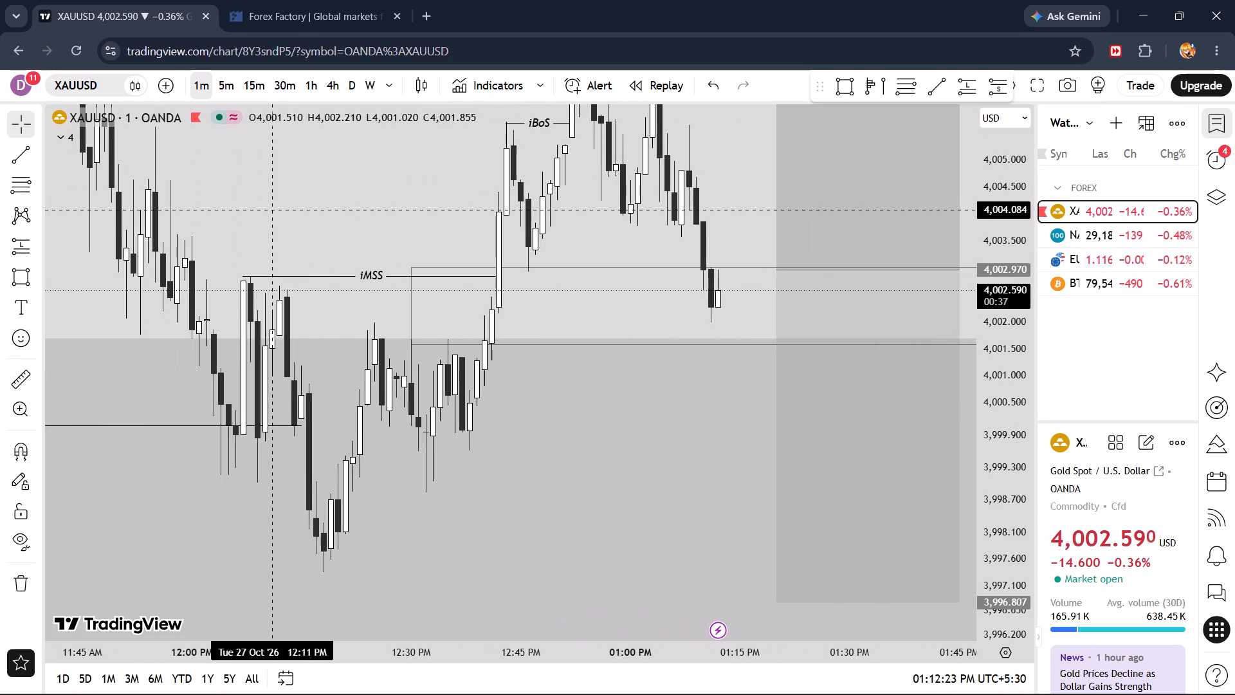
drag(275, 210, 241, 255)
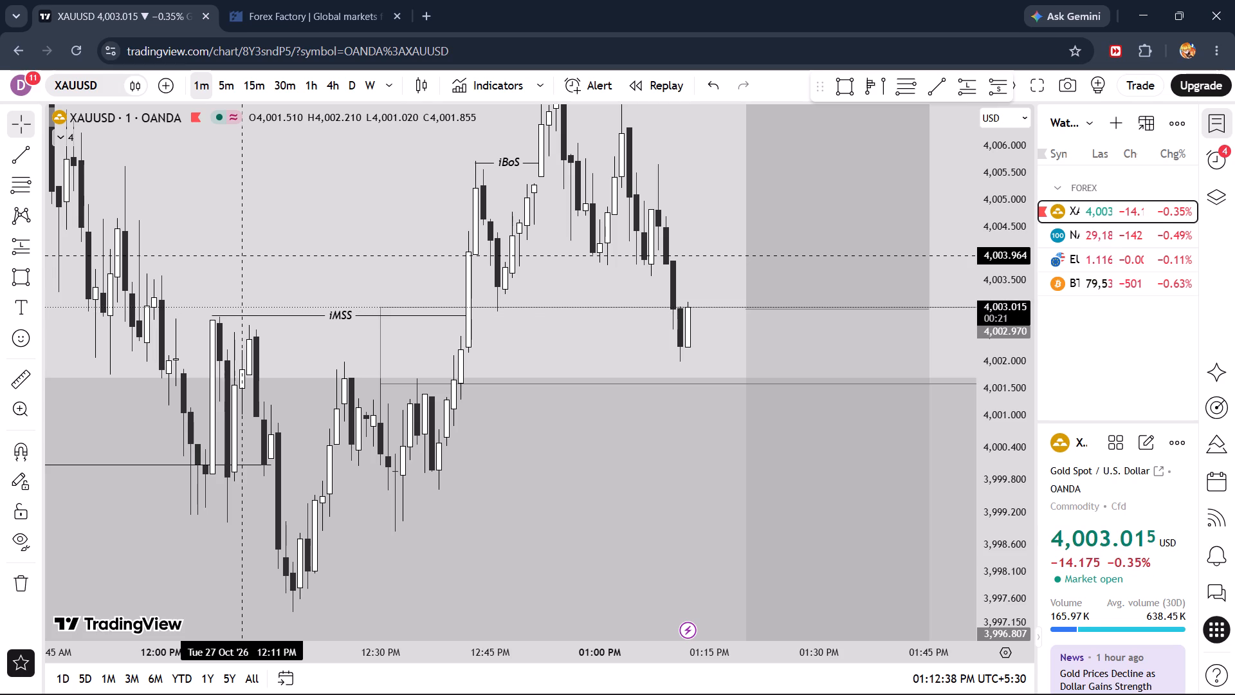
drag(241, 255, 208, 272)
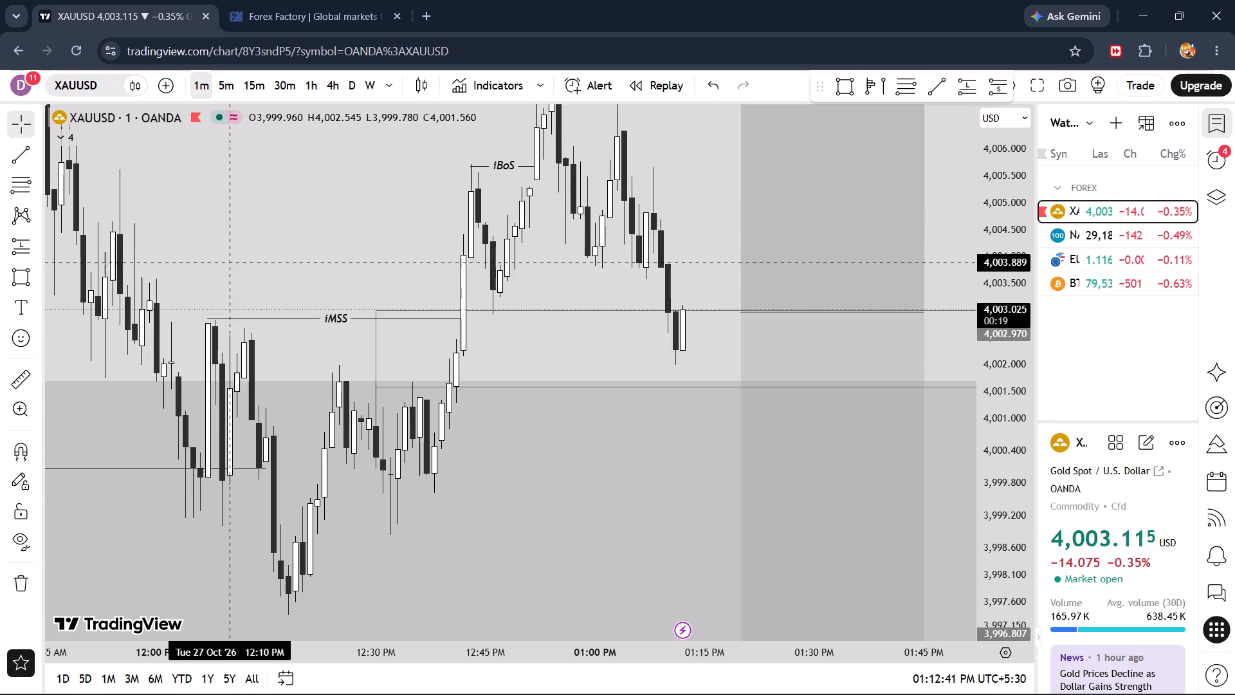
drag(208, 272, 114, 297)
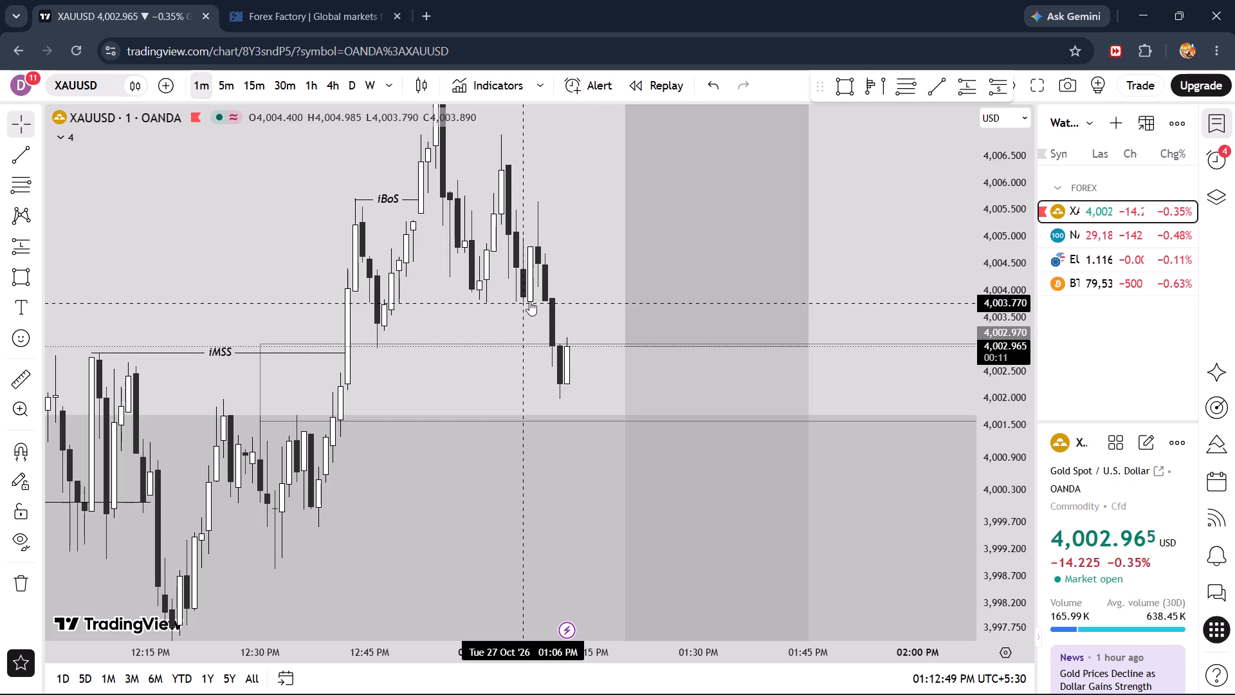
Delete the existing long position with its entry at 4,002.970 from the XAUUSD 1-minute chart.
click(760, 296)
click(878, 123)
Examine the 1-minute price action between the entry zone, the iBoS level and the iSwingHigh line.
drag(991, 163, 996, 324)
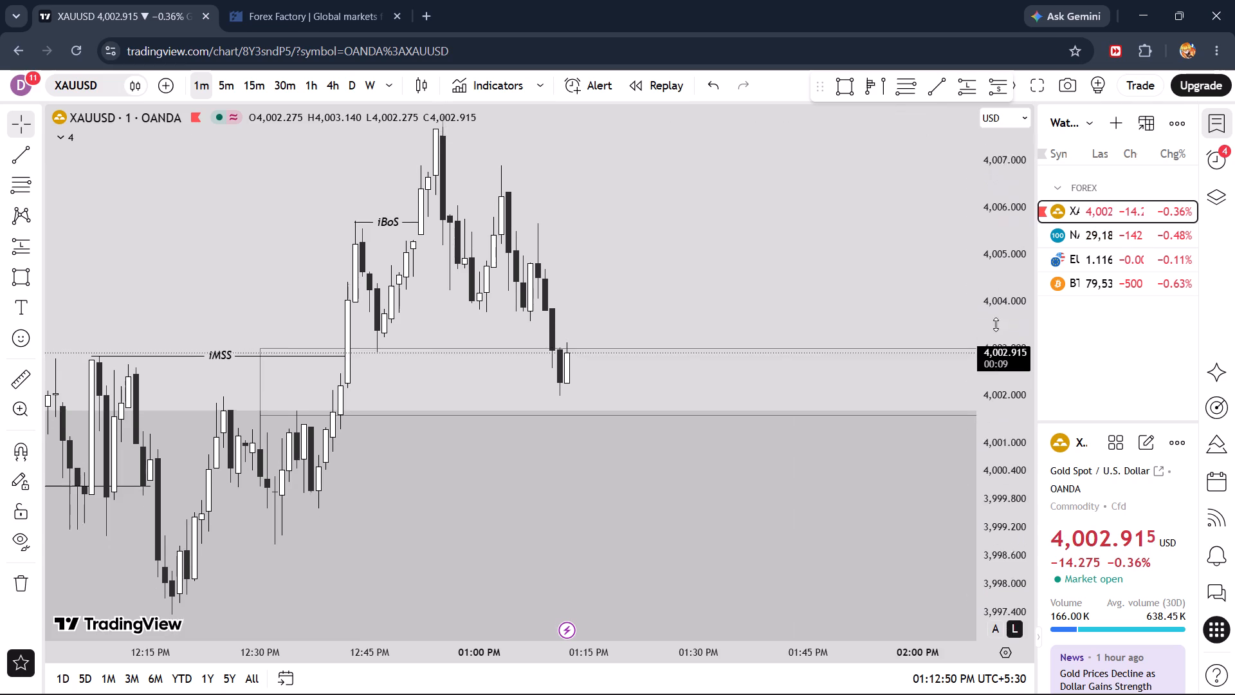
drag(996, 324, 988, 434)
drag(713, 251, 652, 326)
scroll(668, 357, down, 3)
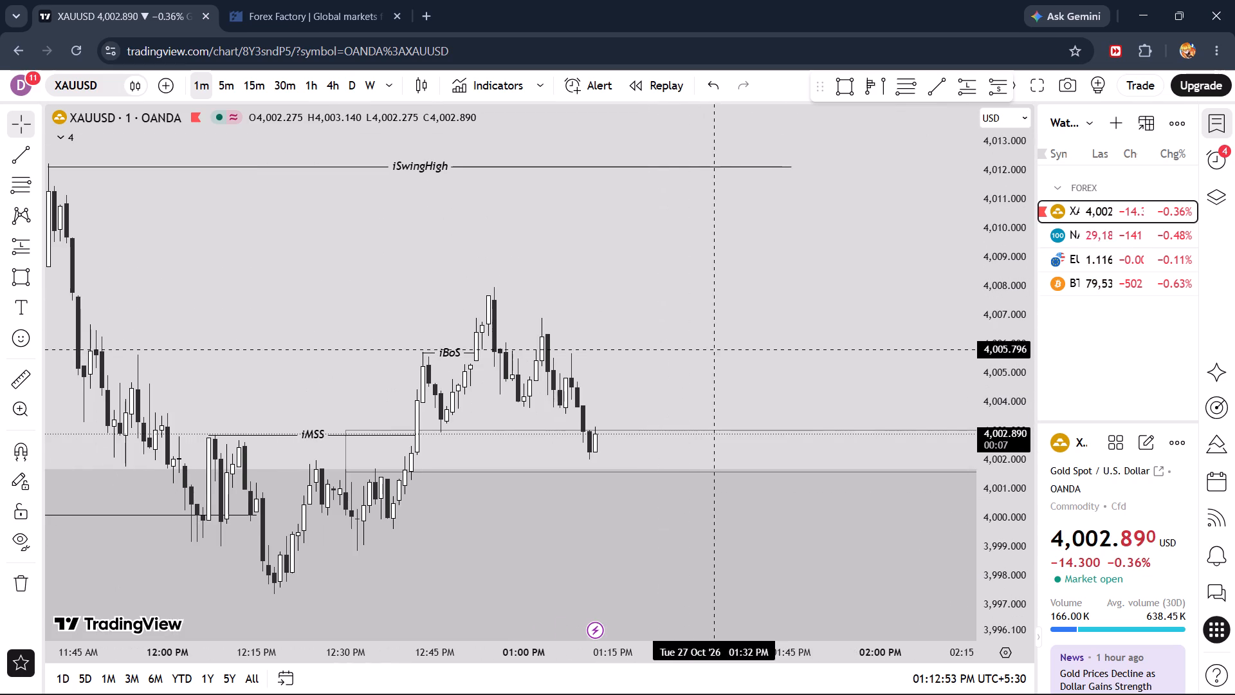
drag(713, 349, 704, 349)
drag(1009, 565, 1015, 374)
drag(742, 420, 724, 409)
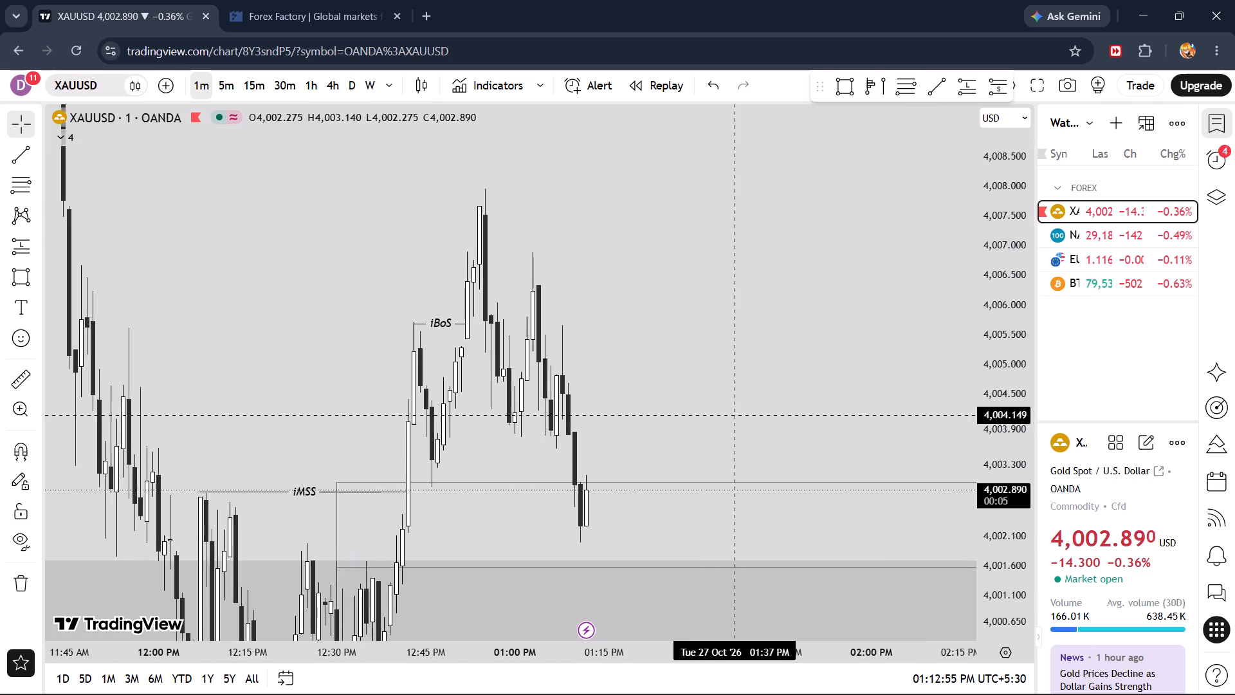
drag(724, 409, 663, 385)
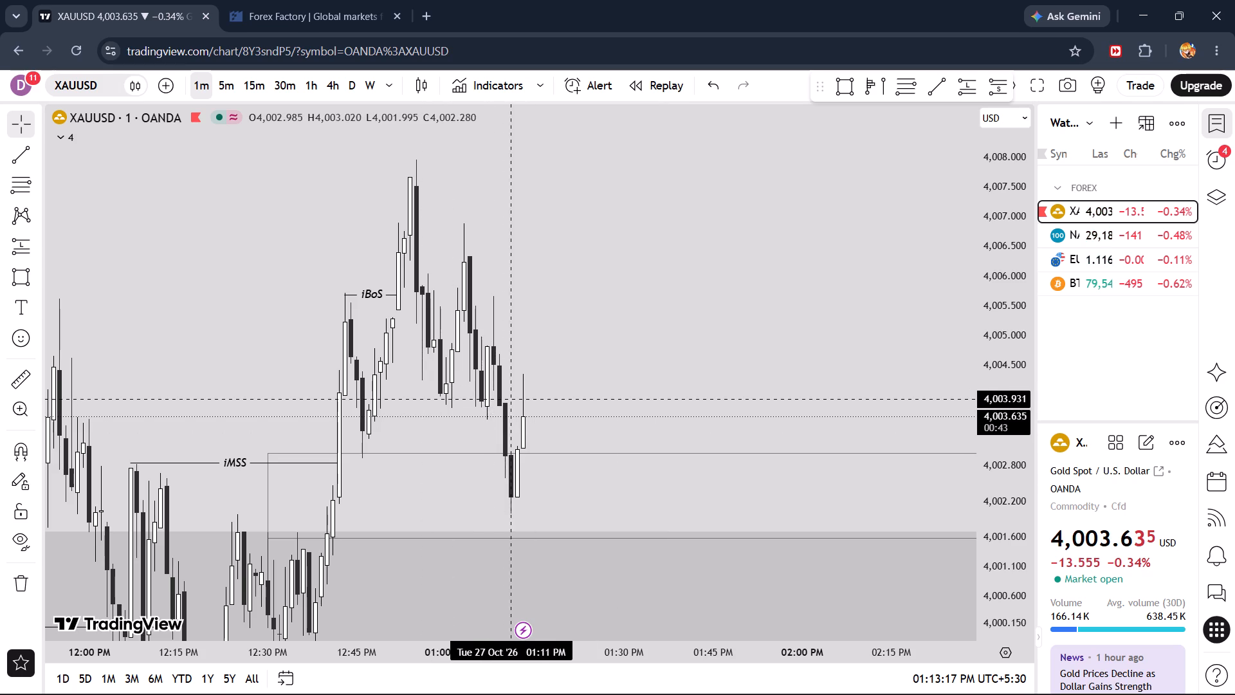
Compare price's reaction at the outlined entry zone on the 5-minute and 1-minute timeframes.
click(221, 86)
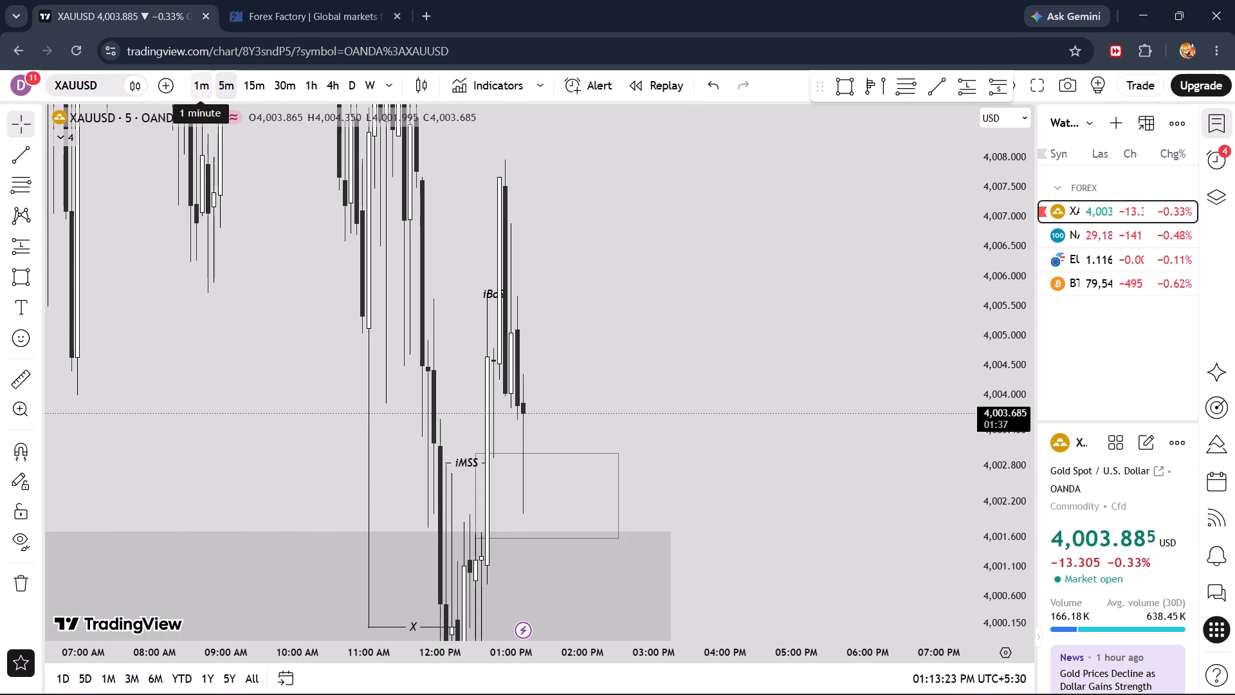
click(192, 86)
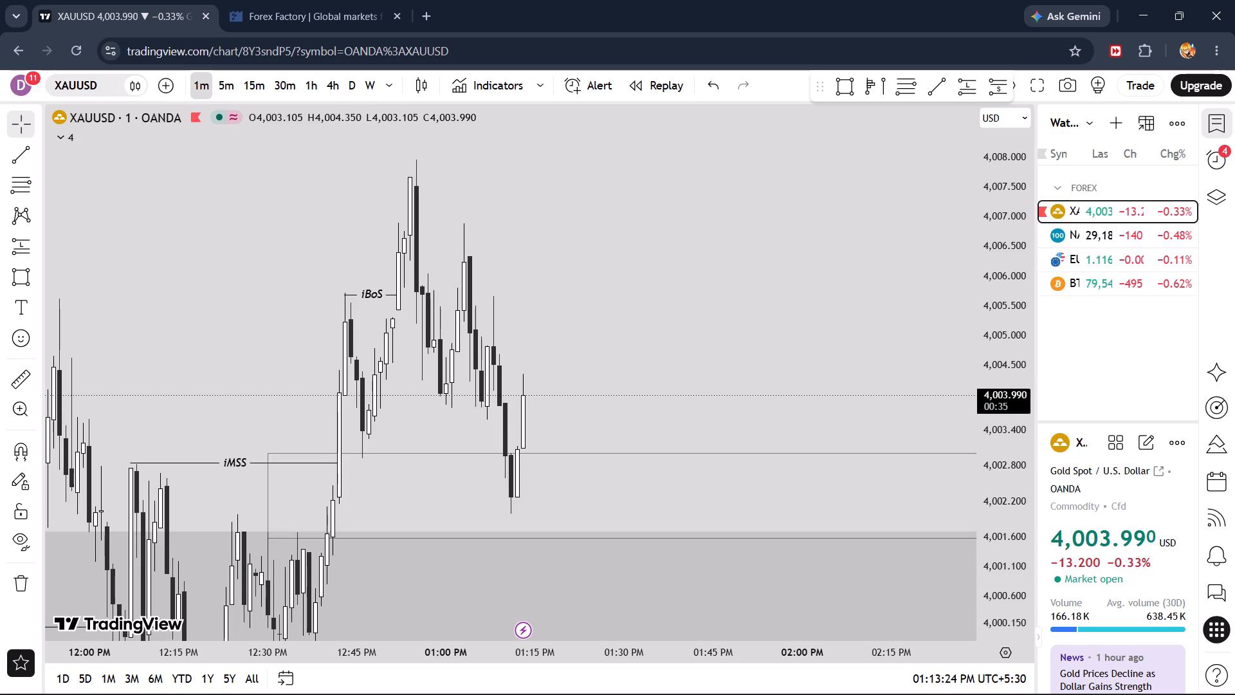
click(221, 83)
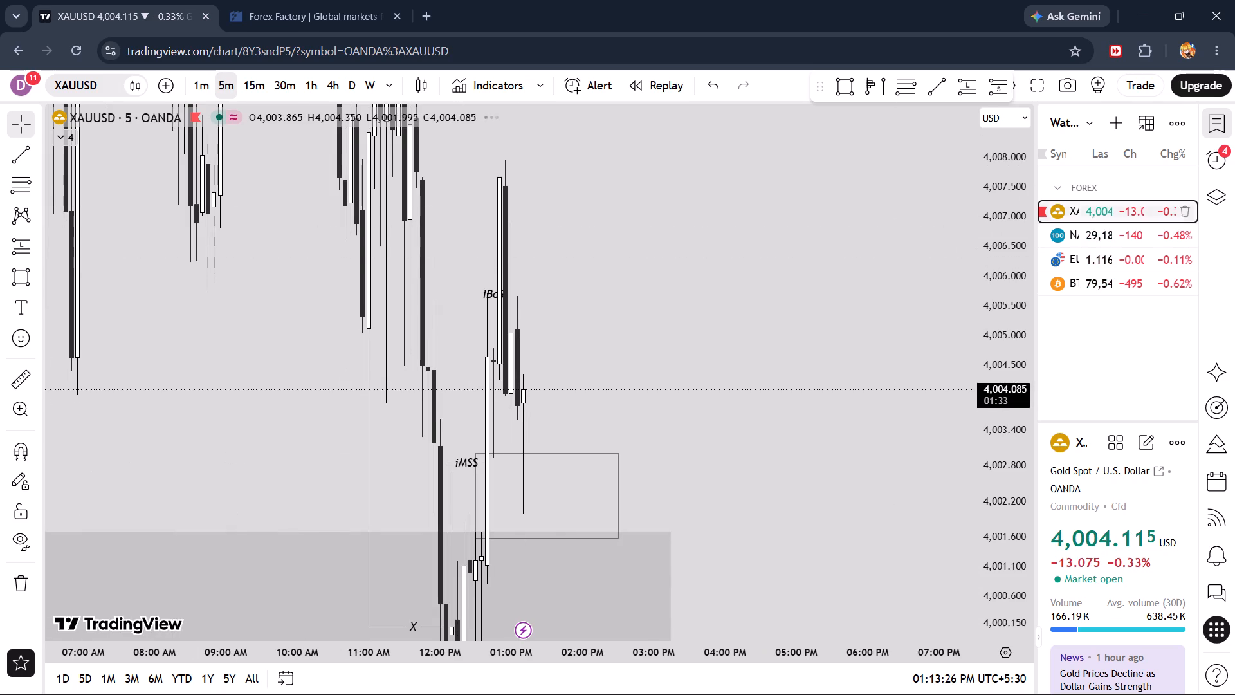
drag(1021, 163, 1026, 462)
scroll(647, 422, up, 7)
drag(428, 338, 480, 345)
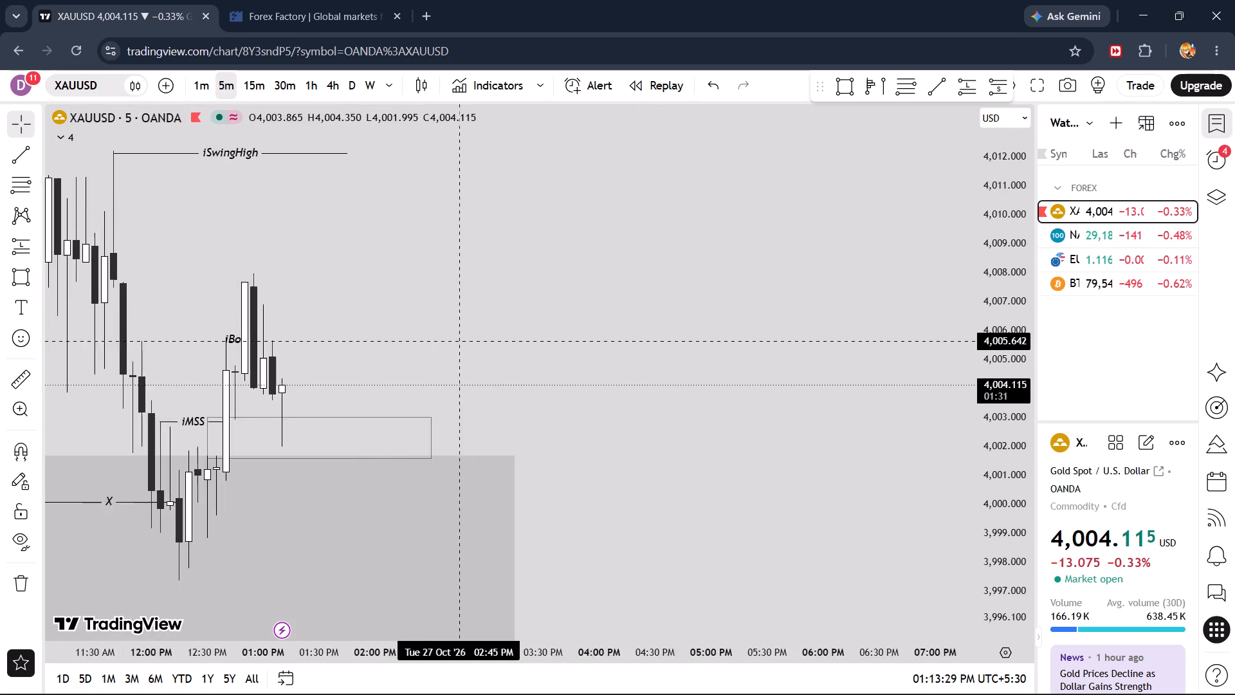
drag(480, 345, 646, 375)
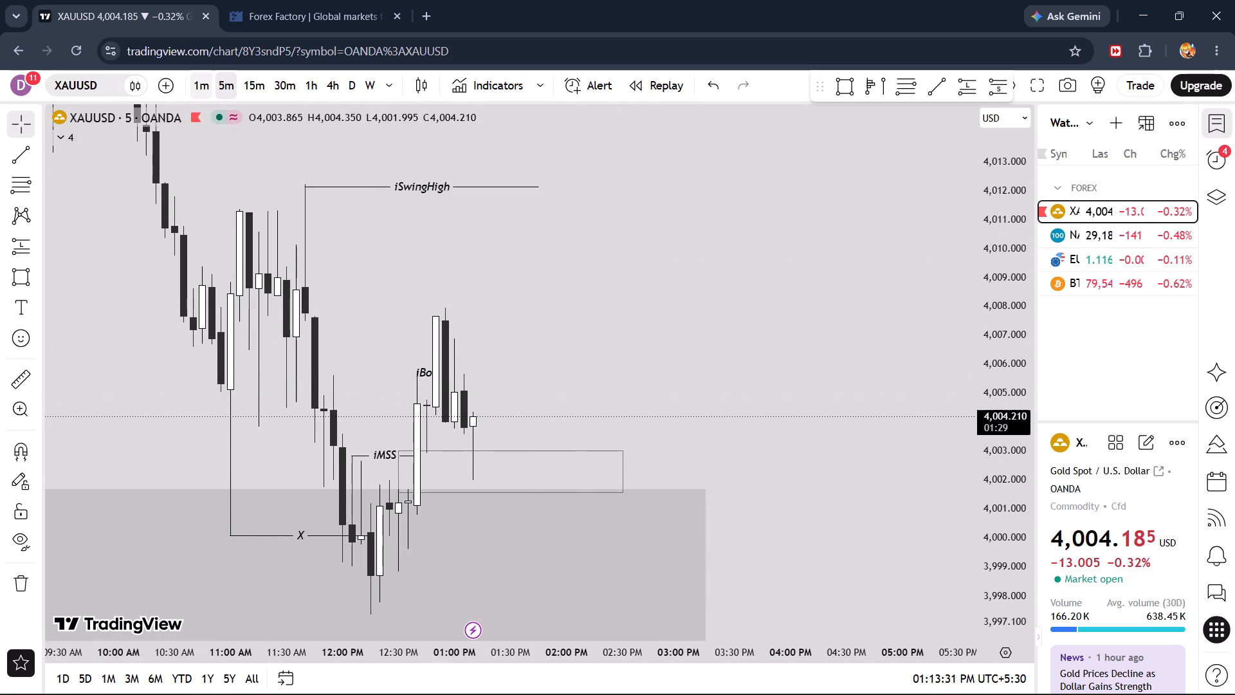
On the 1-minute chart, draw a rectangle from about 4,003.918 to 4,003.085, spanning 12:56 PM to 1:32 PM, and apply the Bullish template.
click(213, 84)
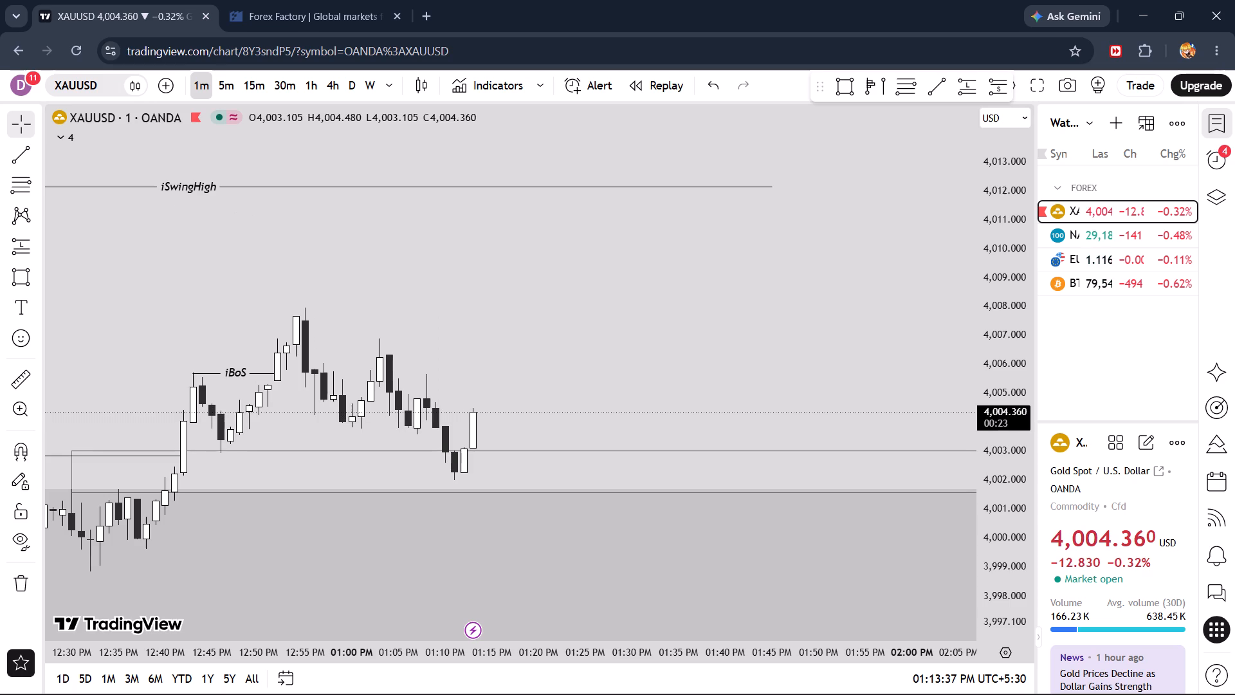
scroll(544, 387, down, 8)
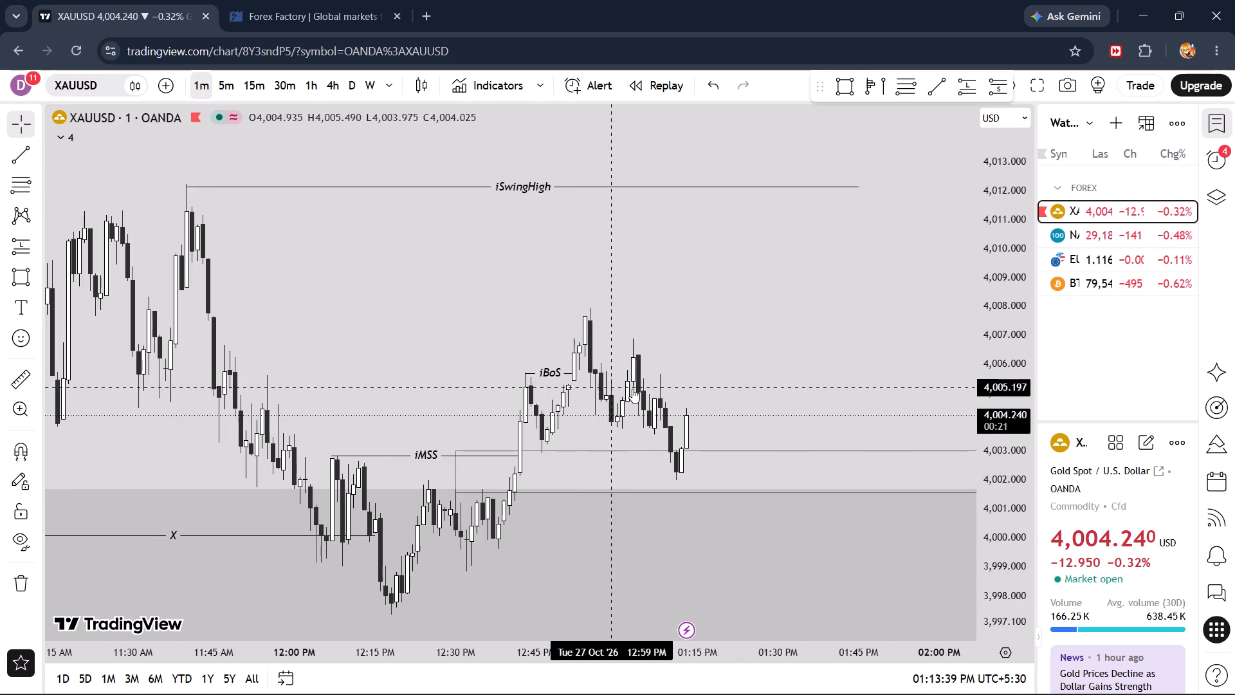
drag(763, 385, 731, 375)
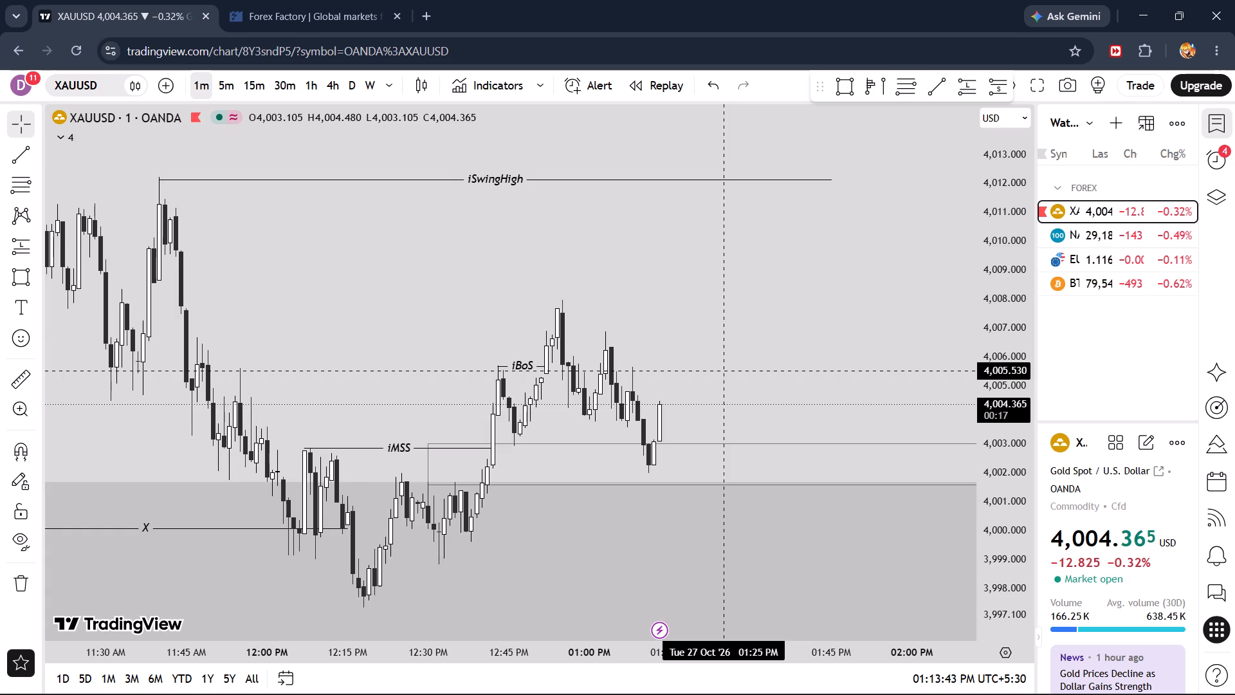
click(852, 91)
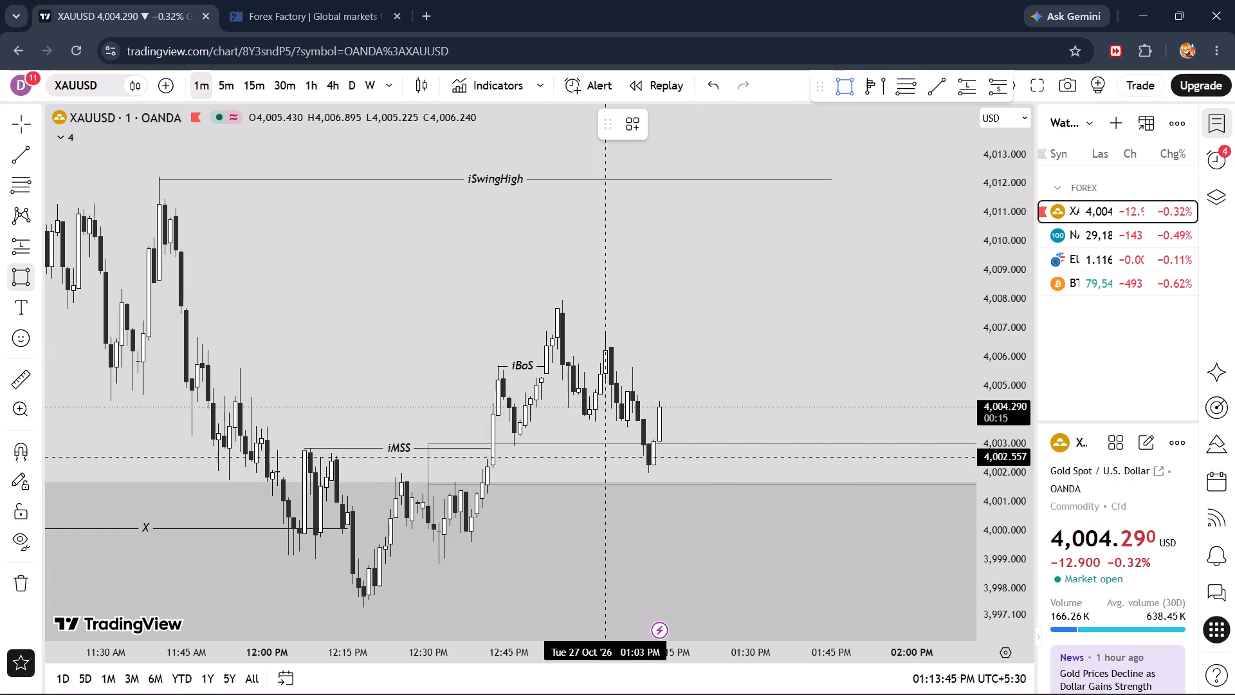
click(568, 417)
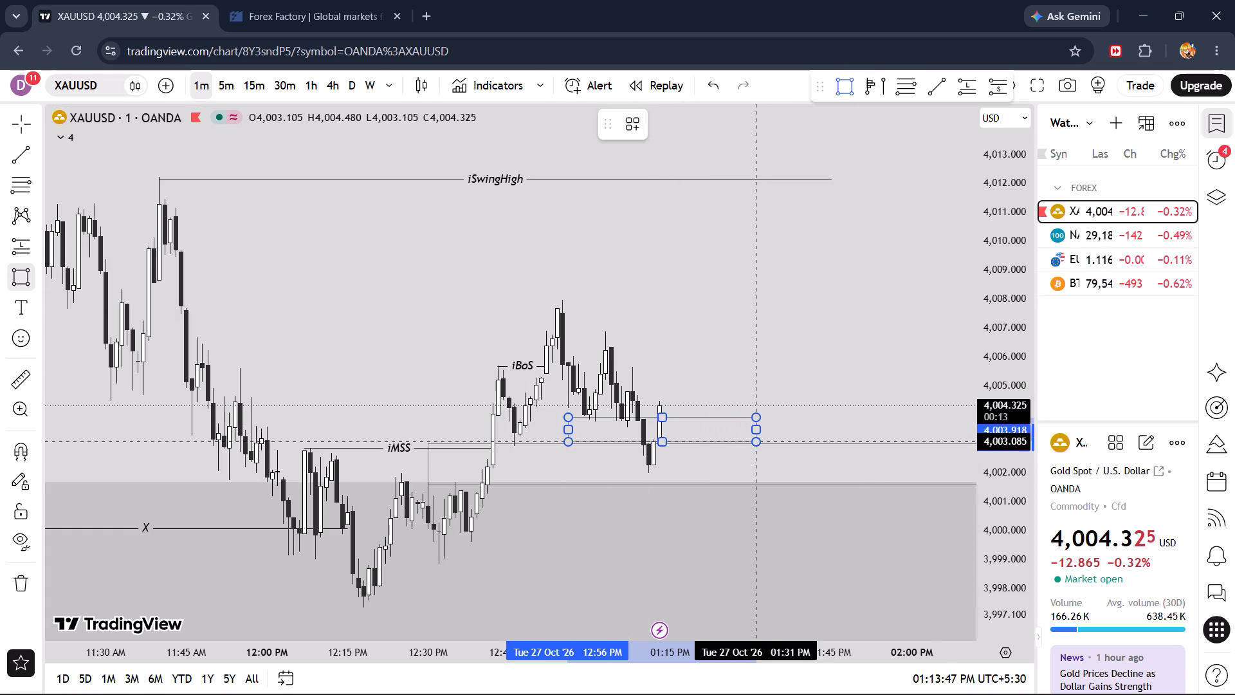
click(760, 441)
click(623, 118)
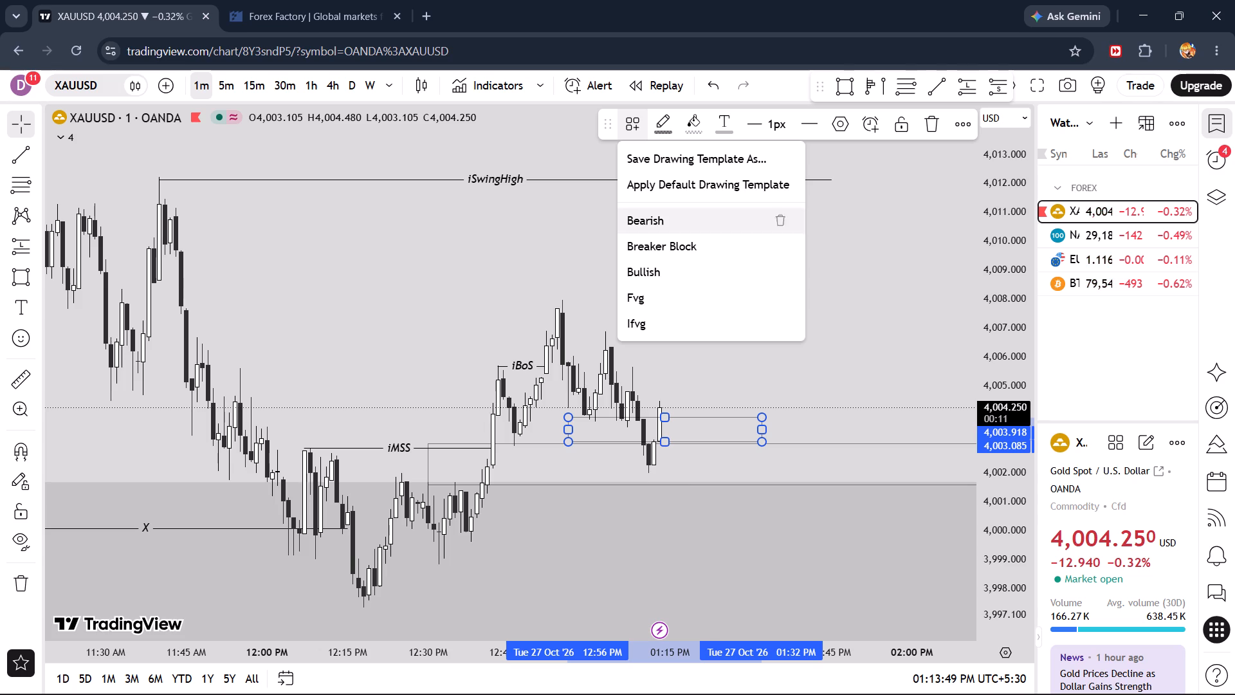
click(658, 278)
Place a long position beside the latest 1-minute candle with entry at about 4,003.946, and extend its stop to about 3,999.530.
click(967, 80)
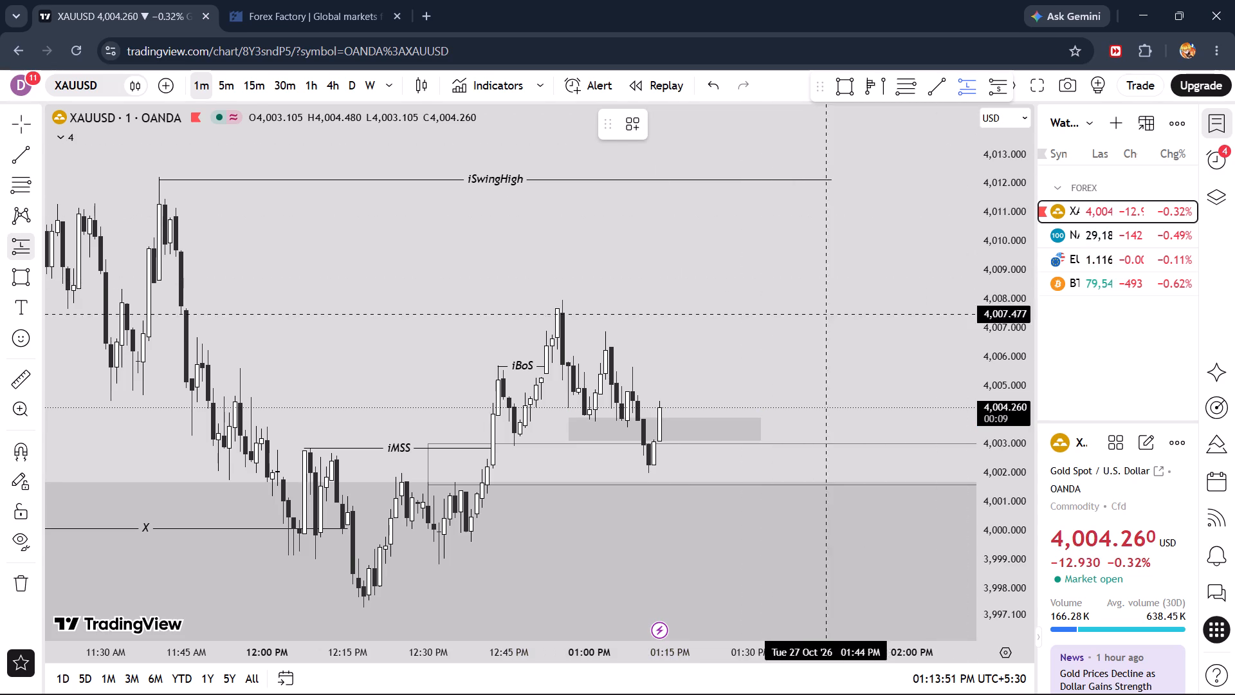
click(666, 416)
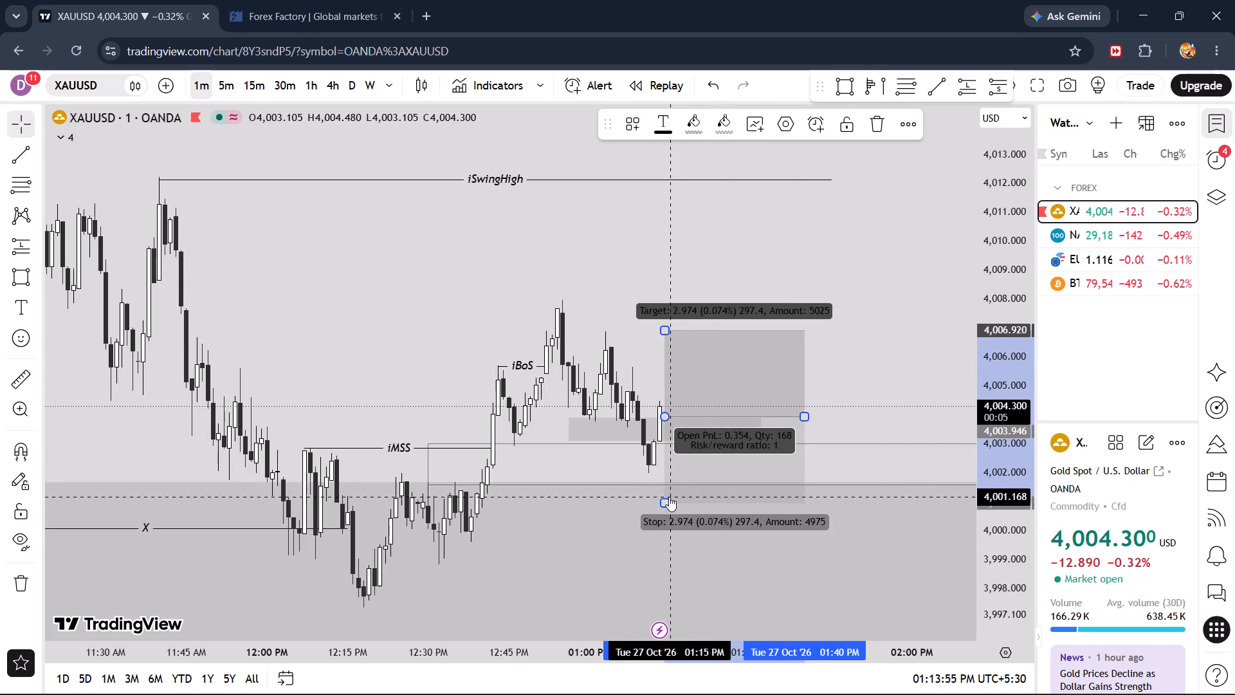
drag(665, 503, 659, 543)
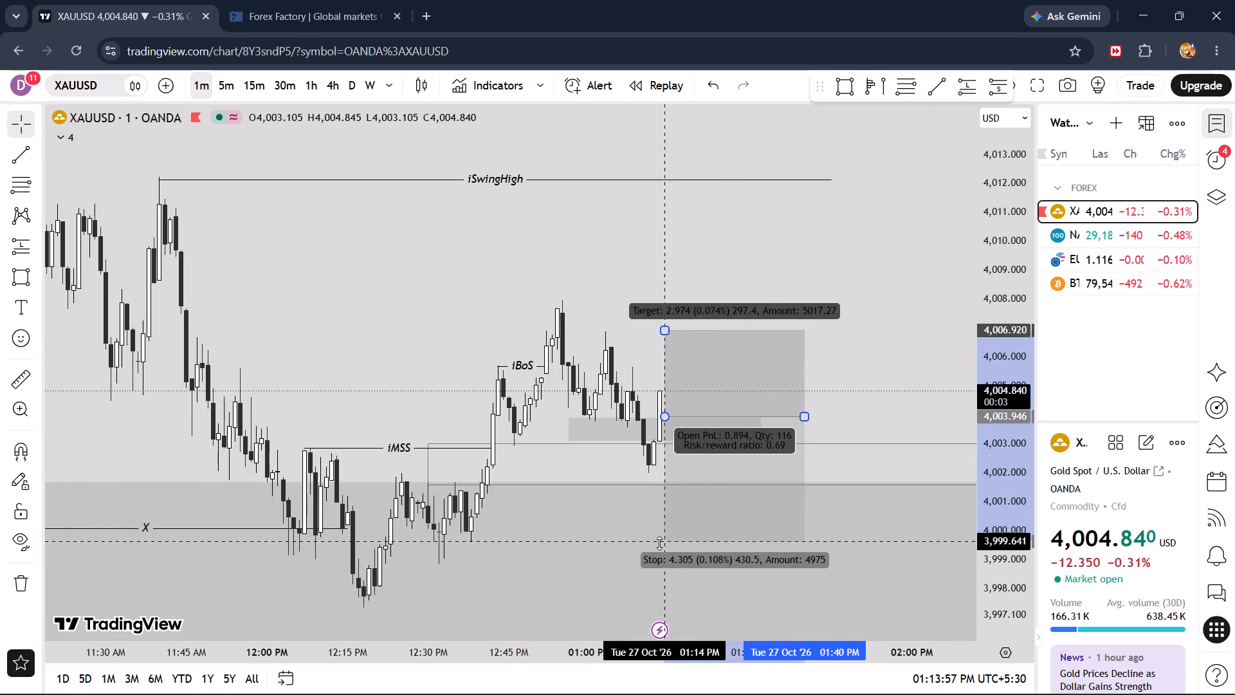
drag(659, 543, 659, 544)
click(838, 342)
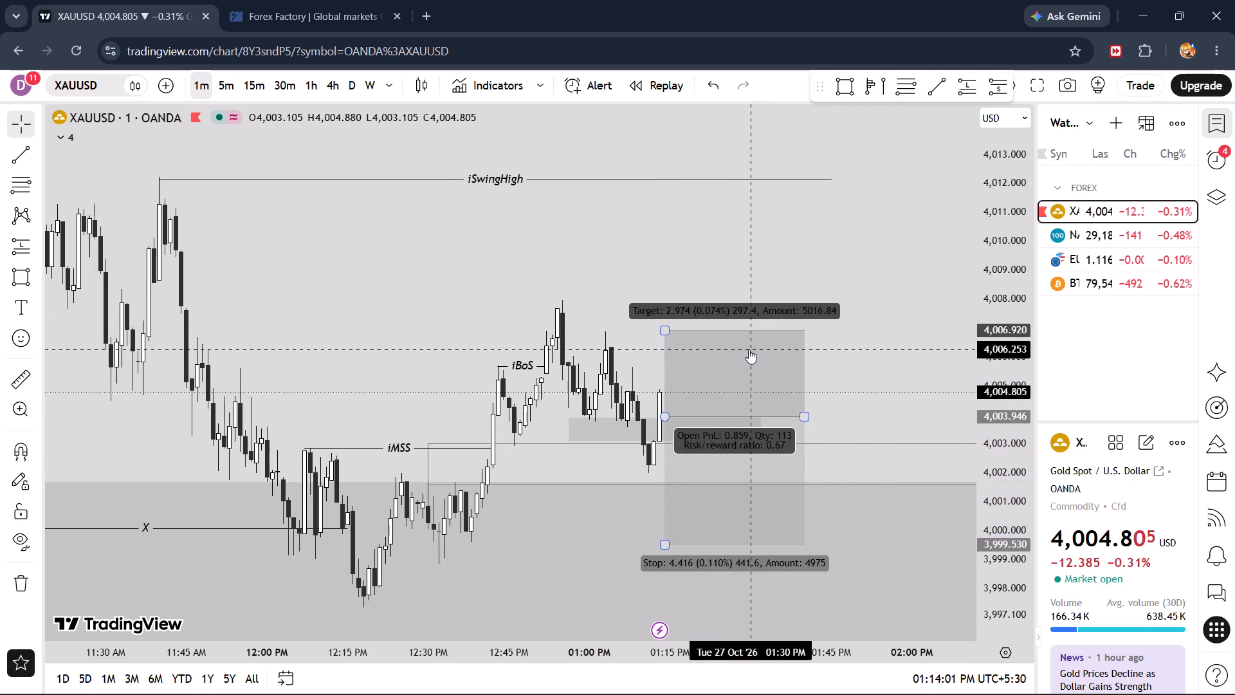
On the 5-minute chart, shift the long position to start at 1:15 PM with entry at about 4,004.029, and check it on the 1-minute chart.
click(231, 81)
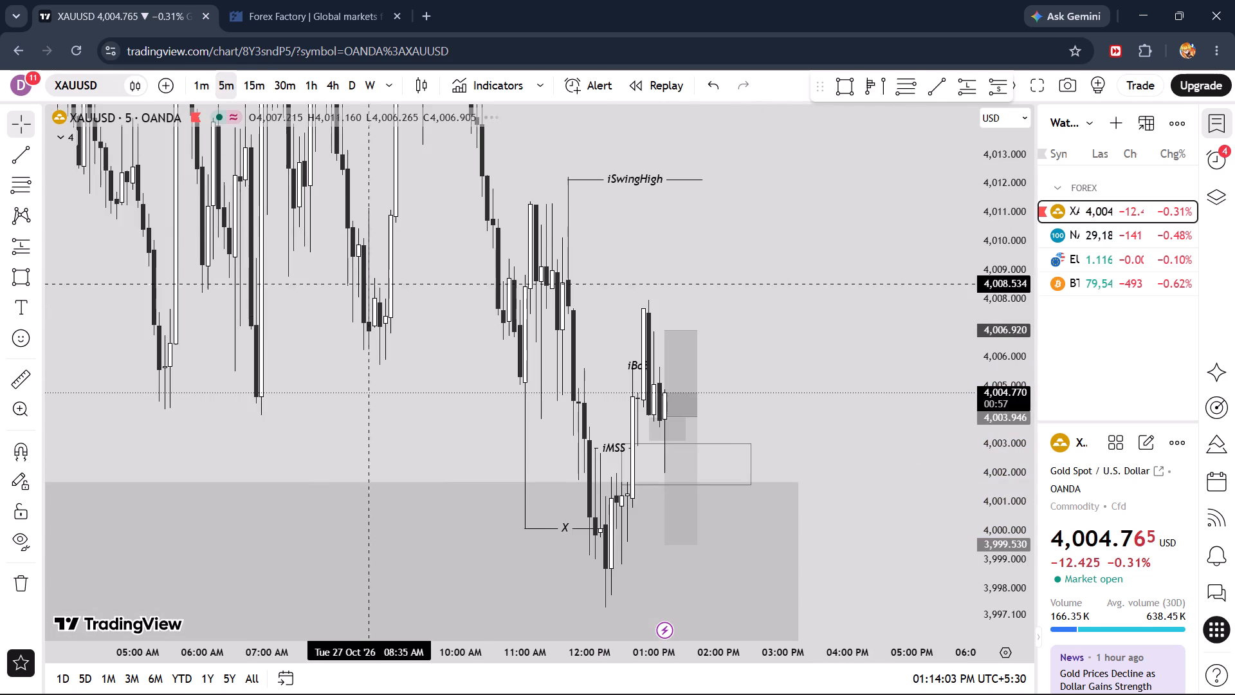
scroll(466, 339, up, 7)
scroll(587, 459, up, 7)
drag(450, 353, 610, 347)
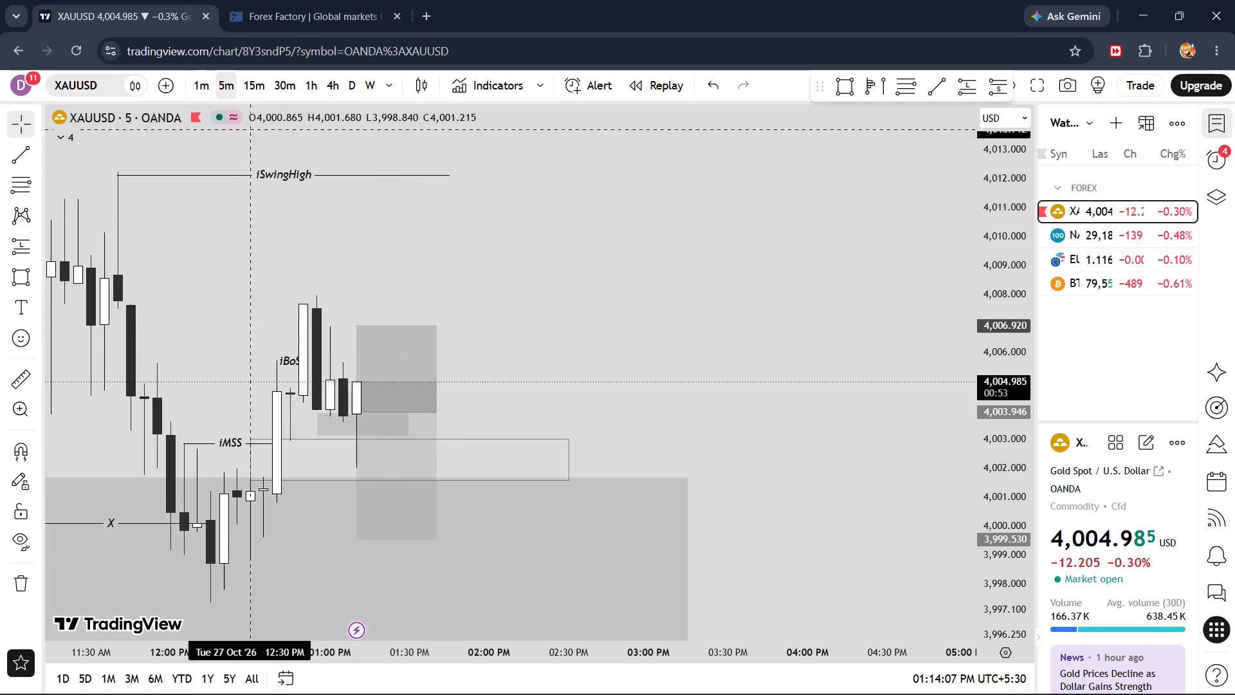
drag(409, 340, 420, 340)
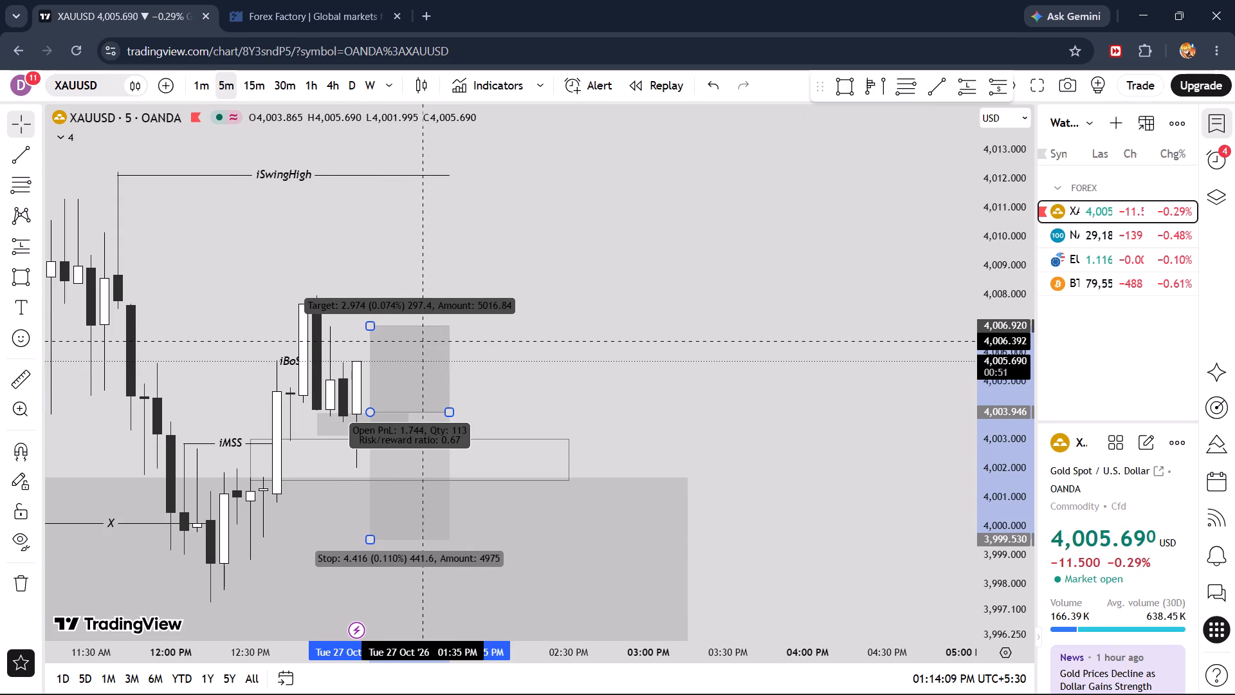
drag(420, 340, 414, 338)
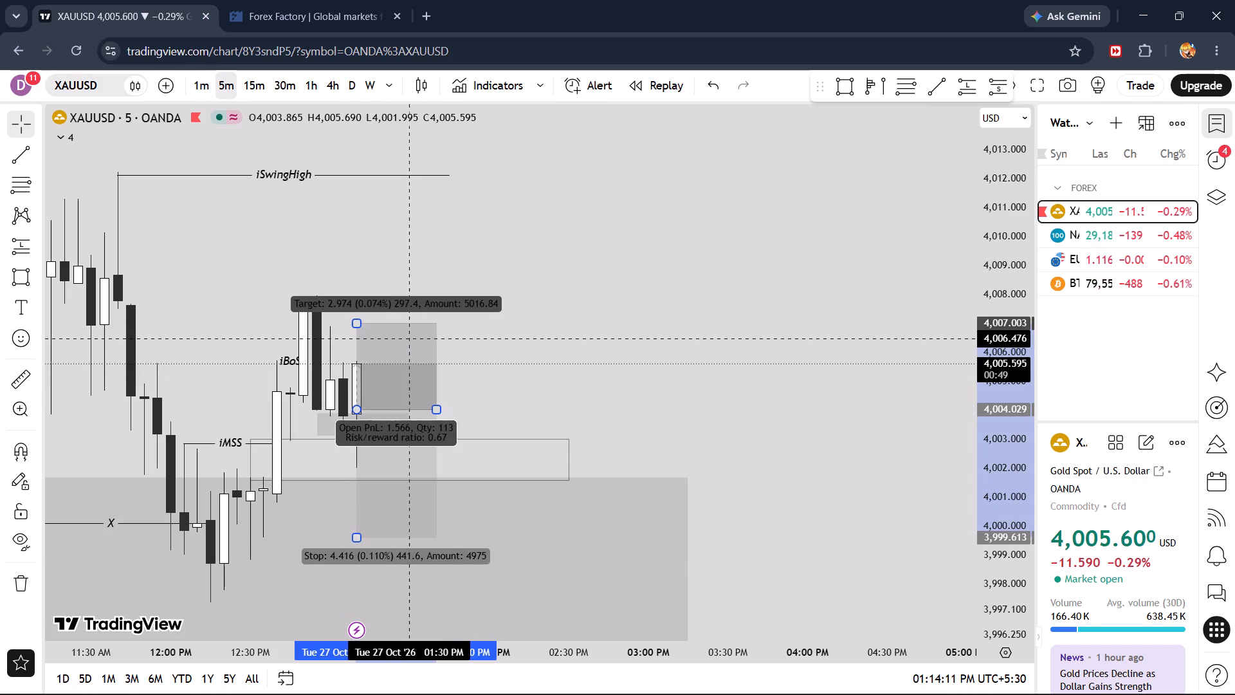
drag(414, 338, 420, 338)
click(201, 88)
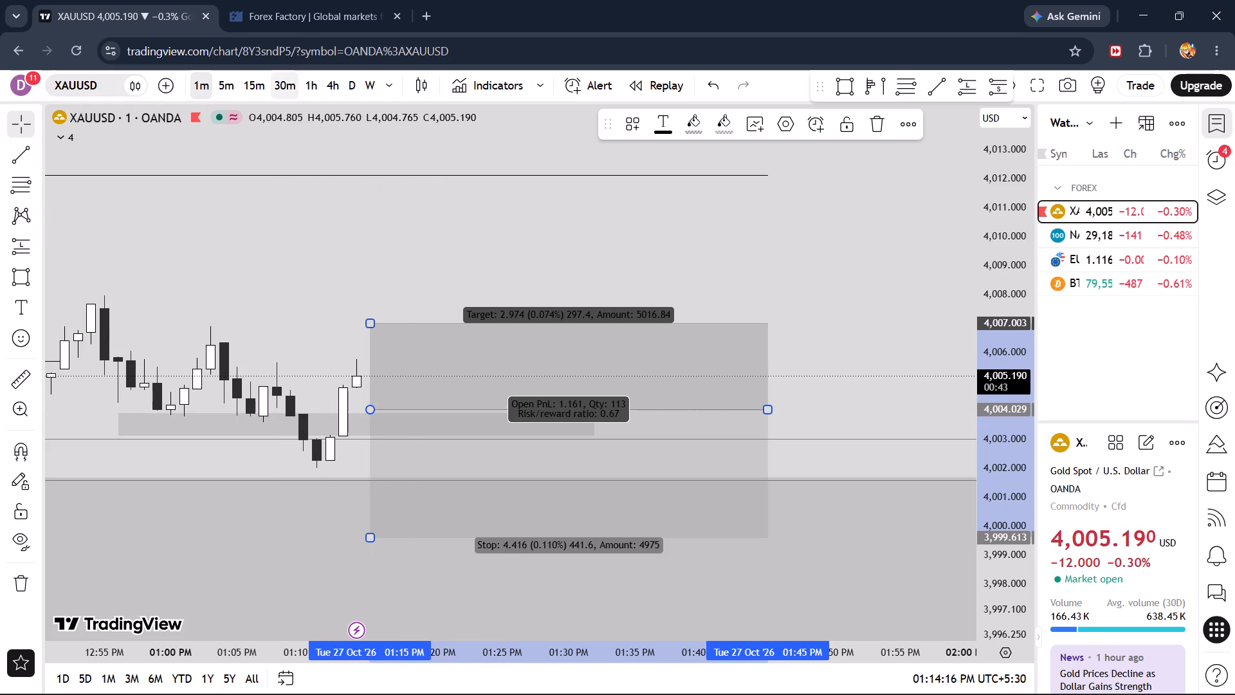
click(232, 75)
click(594, 344)
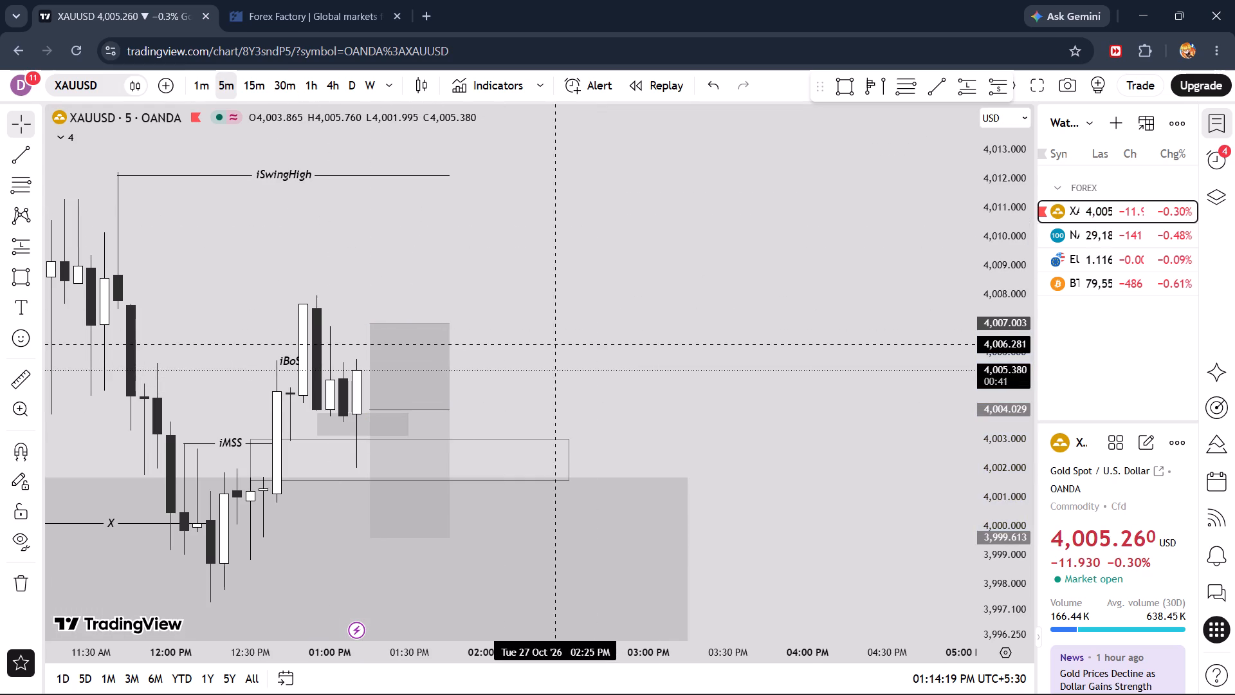
Raise the long position's target to about 4,015.461, at the horizontal level above iSwingHigh on the 5-minute chart.
drag(558, 344, 670, 292)
drag(654, 334, 720, 316)
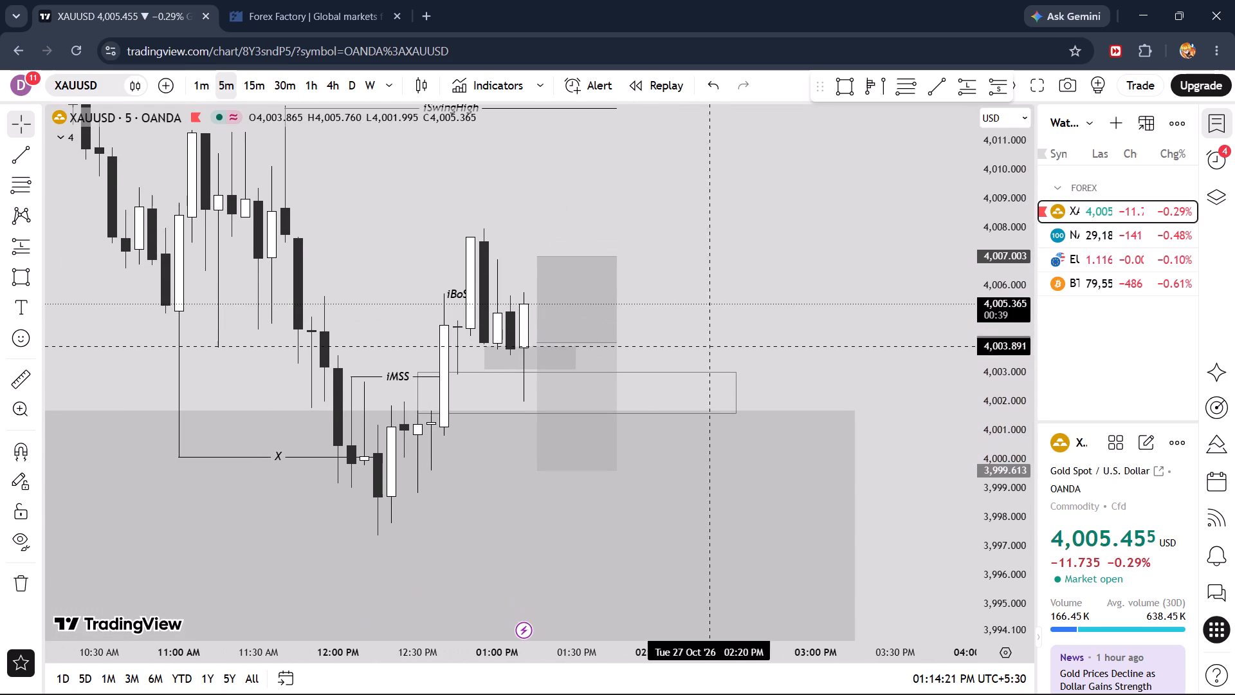
drag(979, 214, 994, 326)
drag(708, 228, 765, 334)
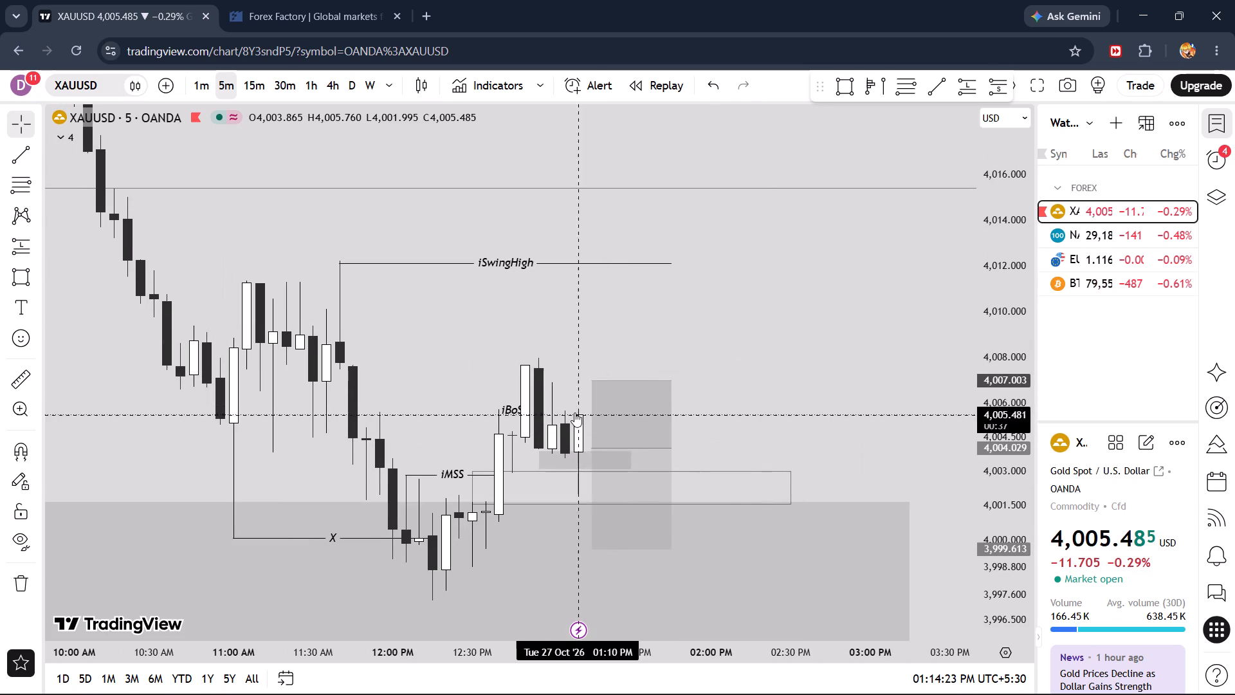
drag(592, 384, 603, 202)
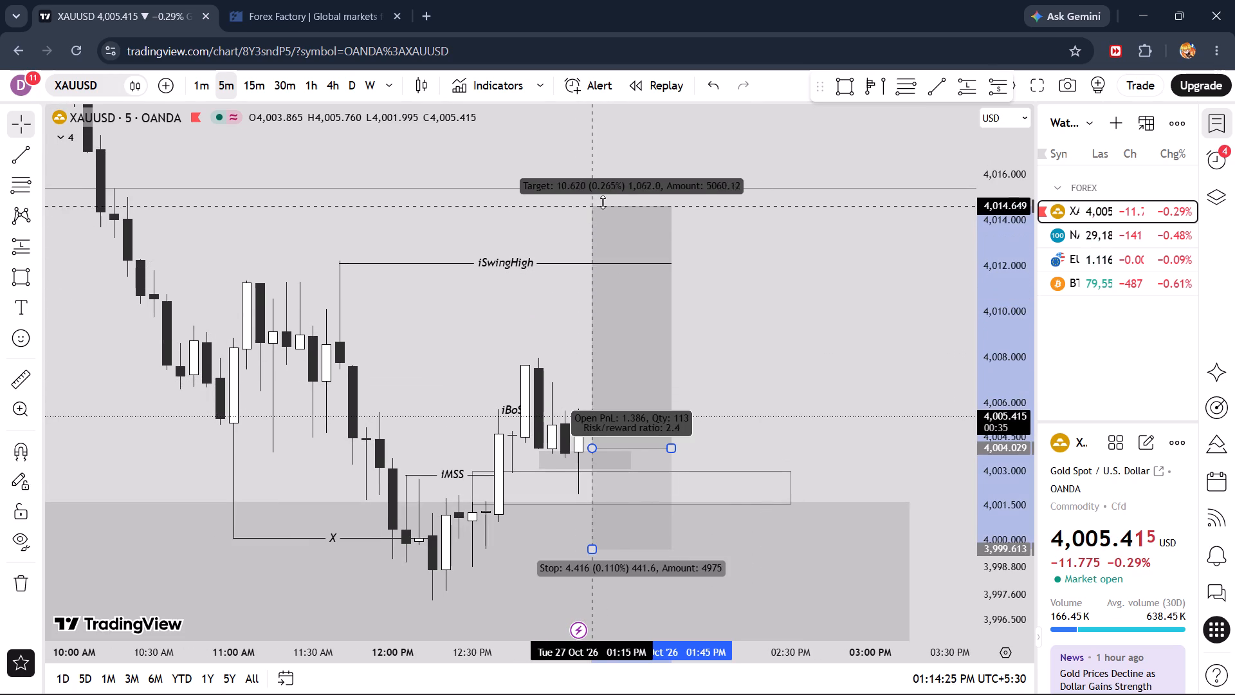
drag(603, 202, 604, 187)
Extend the long position's stop down to about 3,998.513, below the X level.
drag(796, 262, 706, 331)
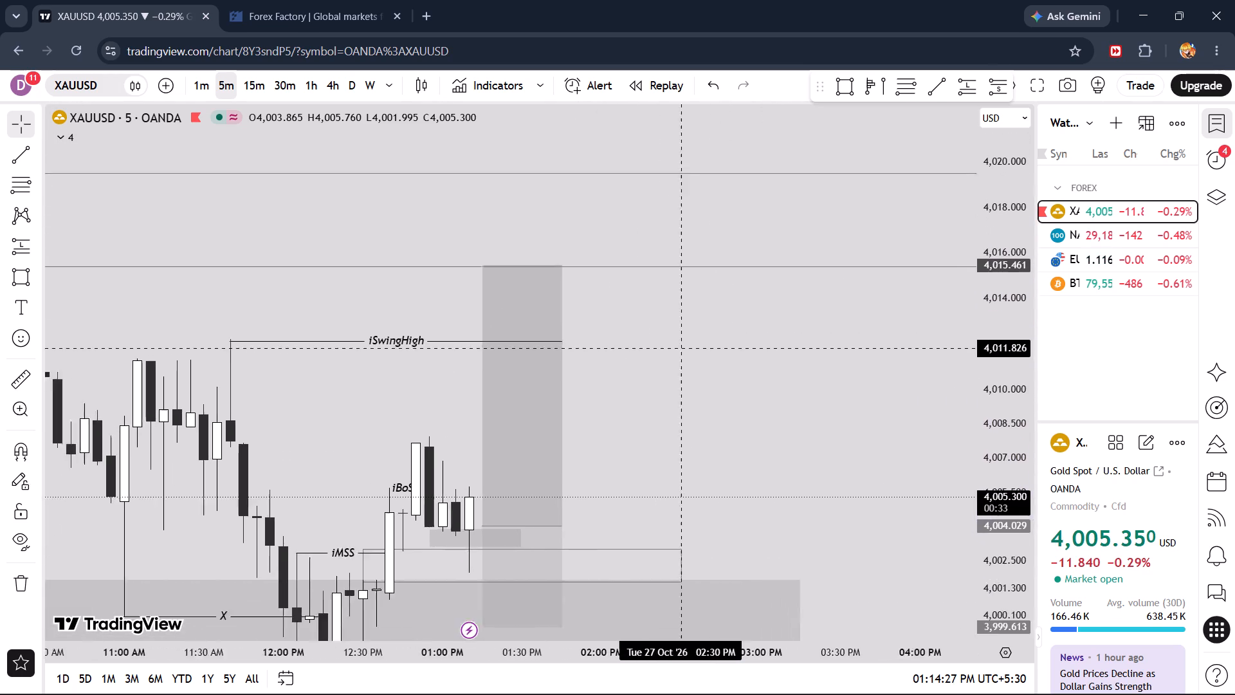
drag(706, 331, 796, 277)
drag(789, 349, 768, 268)
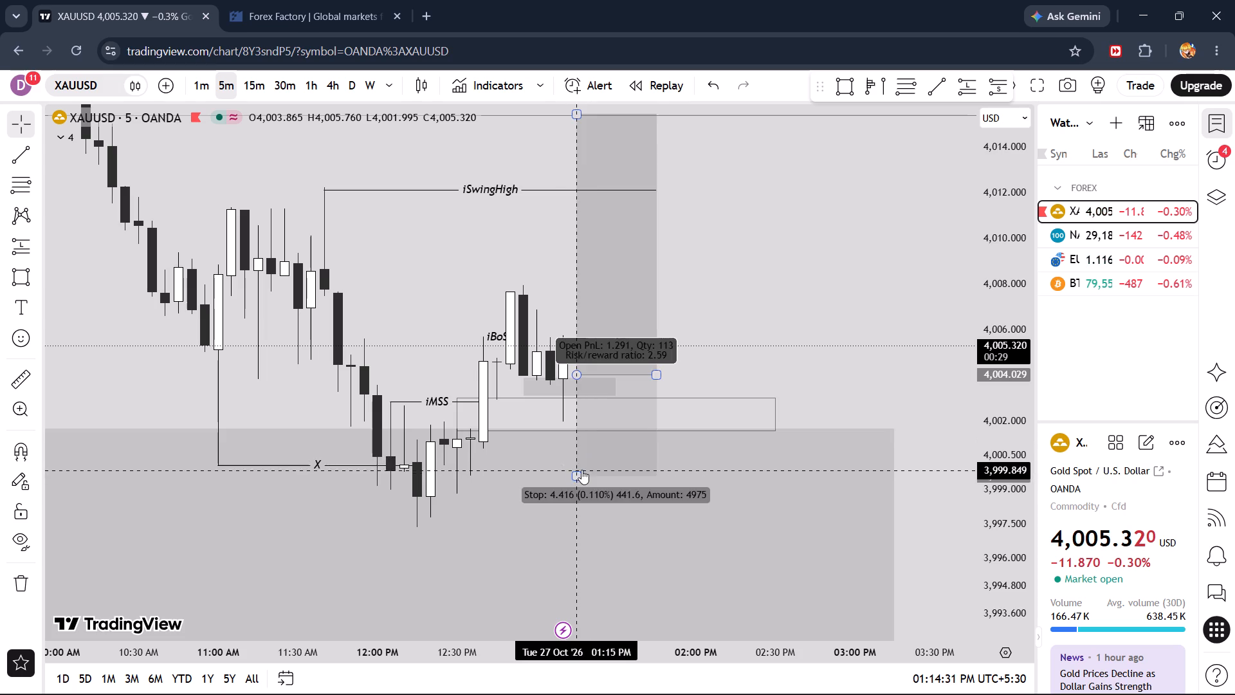
drag(578, 472, 573, 501)
Shift the whole long position slightly down, placing its entry at about 4,003.923.
drag(775, 227, 810, 295)
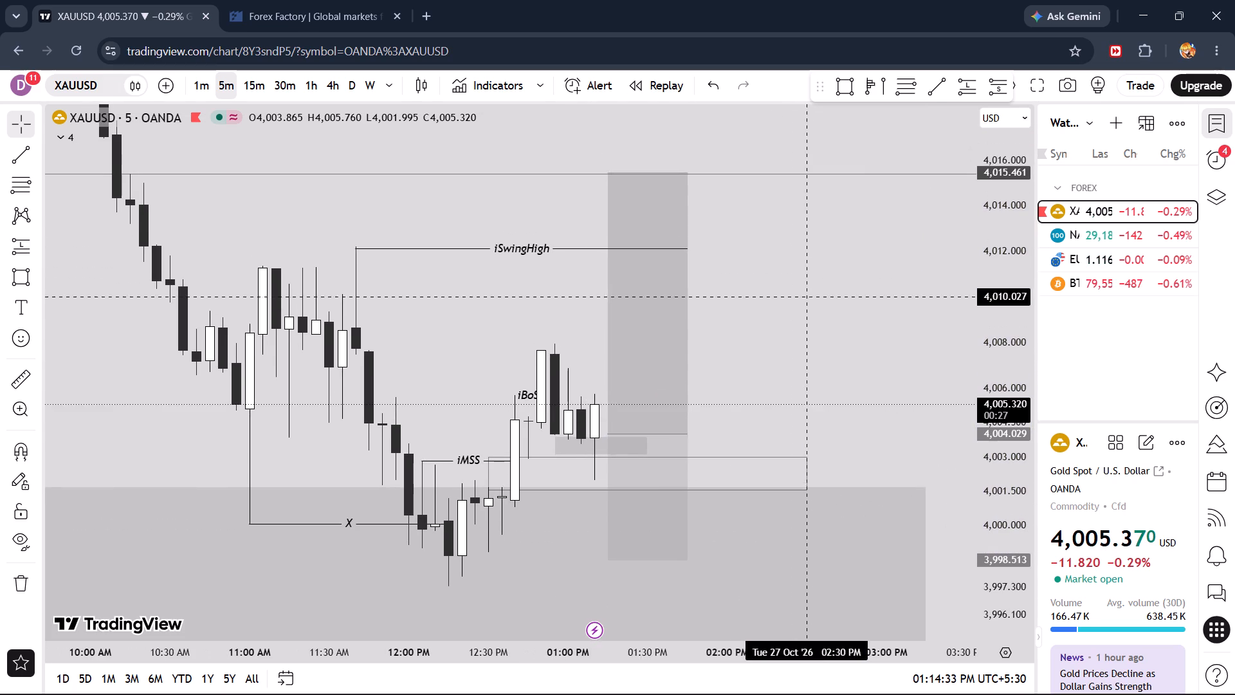
click(652, 338)
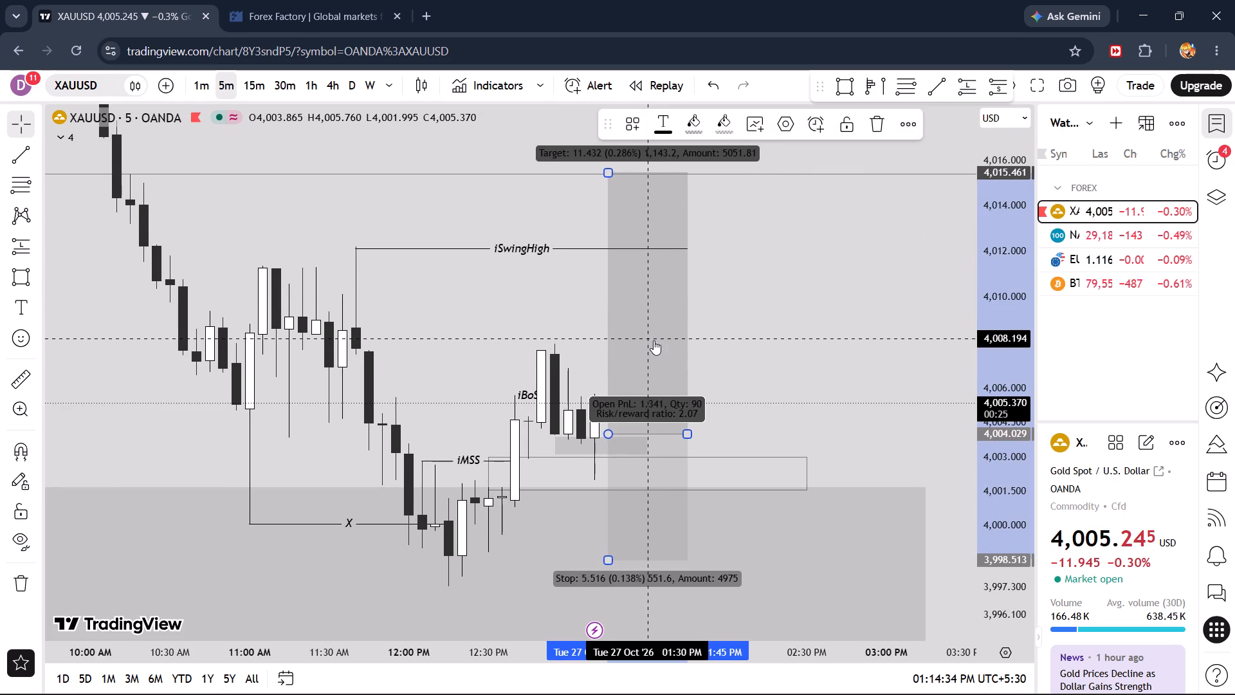
click(832, 322)
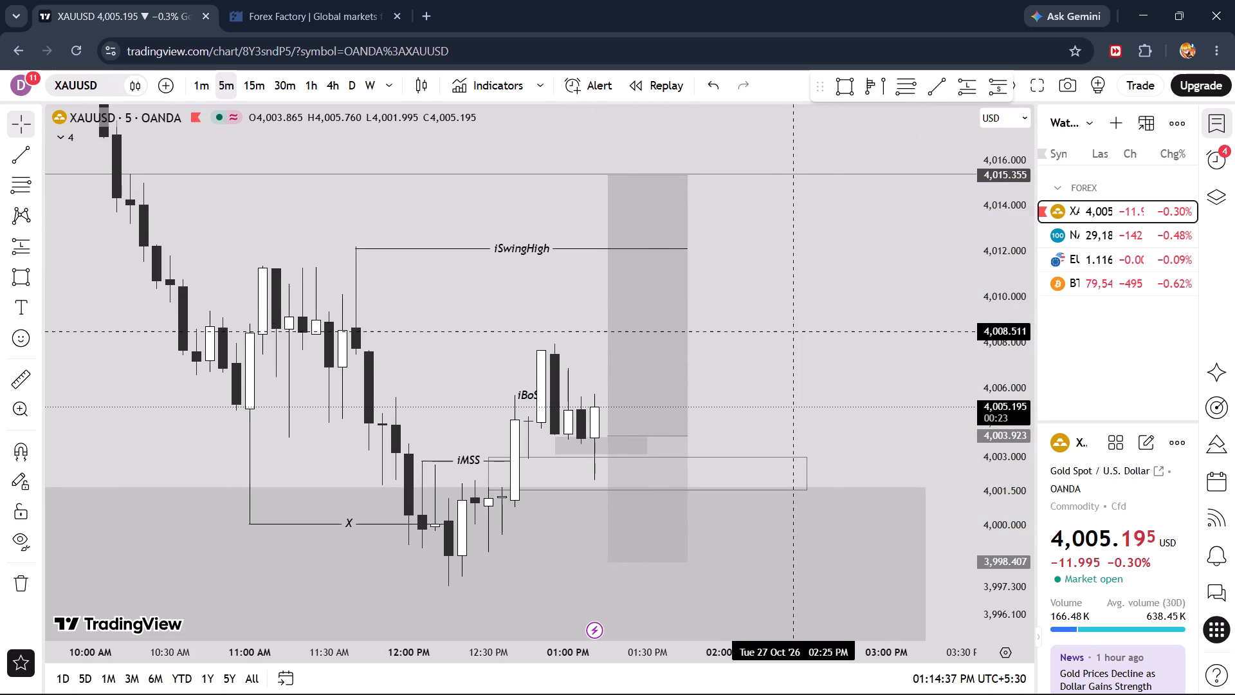
Examine current price against the long position and entry zone, comparing the 1-minute and 5-minute timeframes.
scroll(788, 331, up, 2)
drag(779, 333, 827, 324)
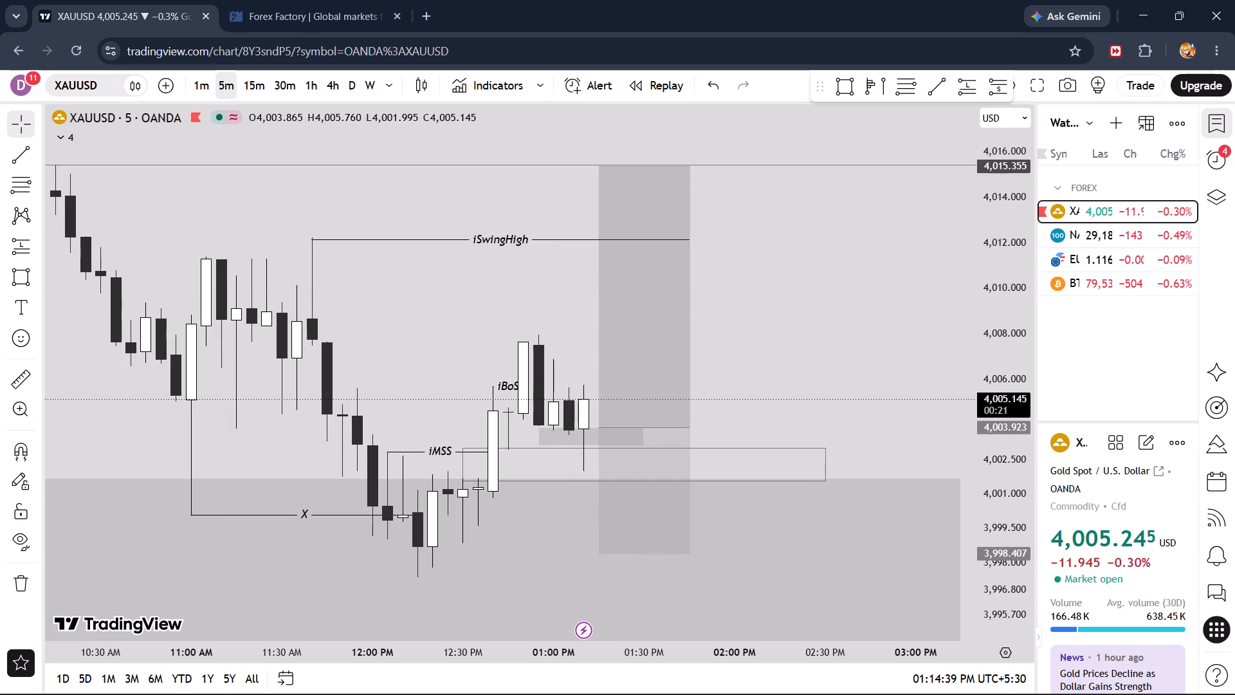
click(197, 91)
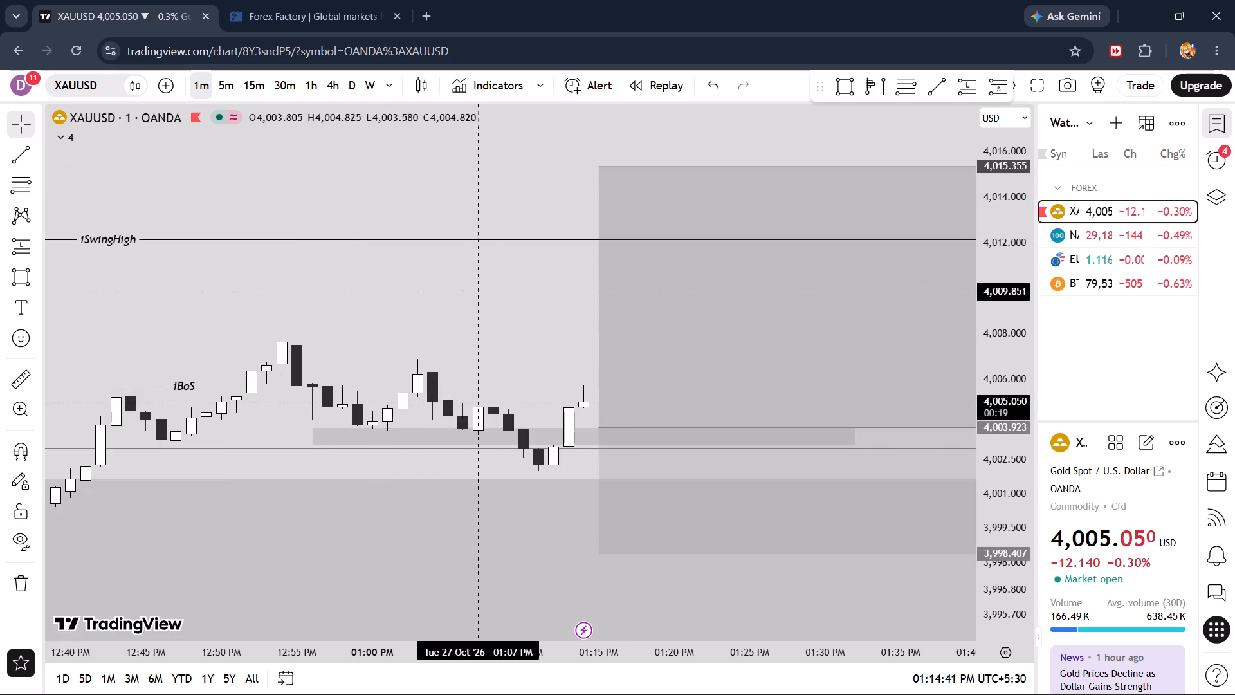
scroll(527, 322, down, 6)
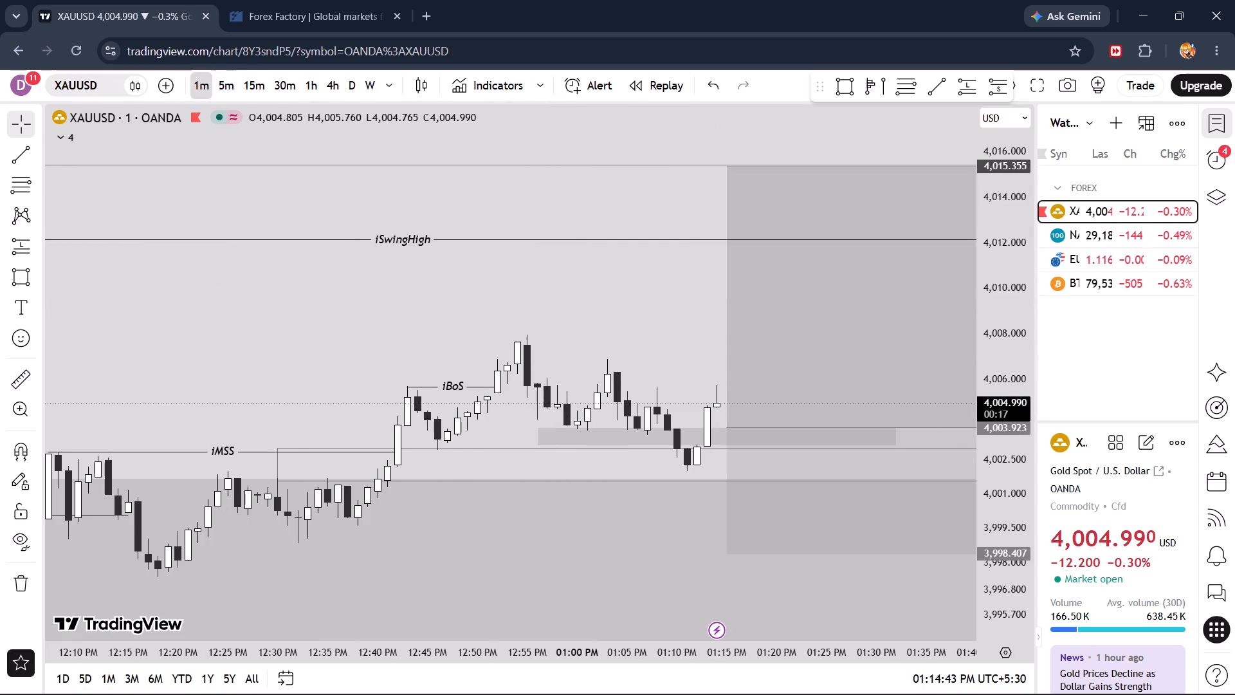
click(213, 84)
click(230, 84)
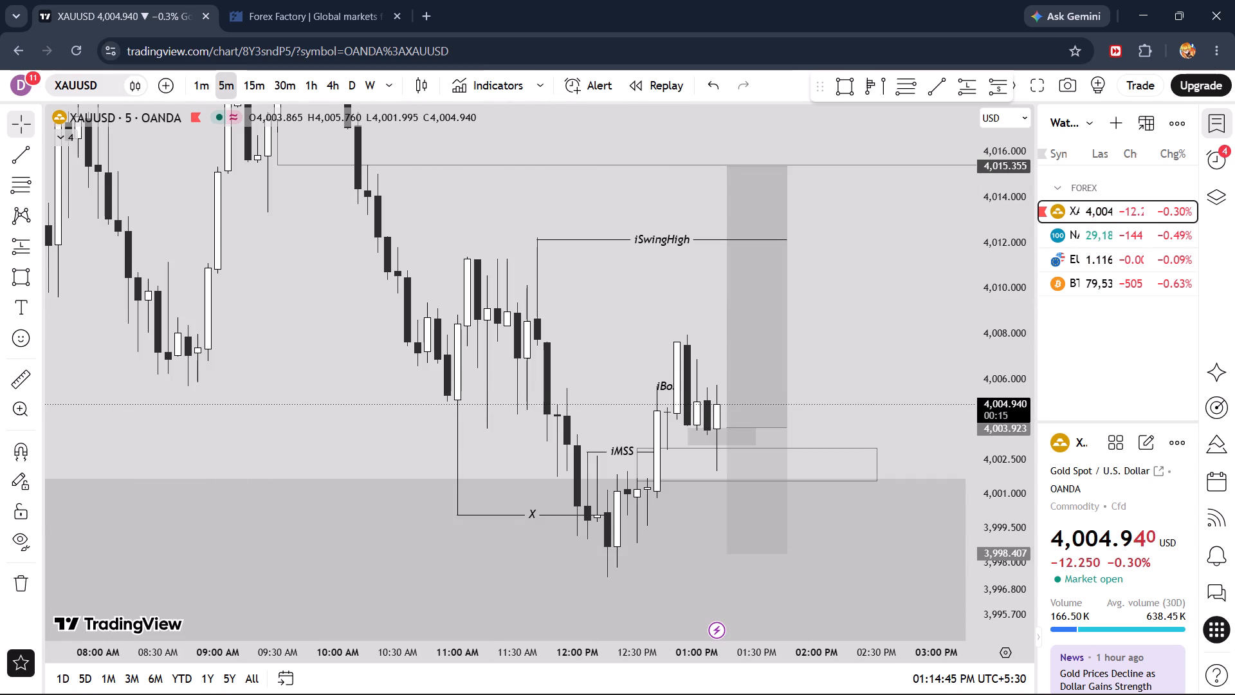
click(217, 85)
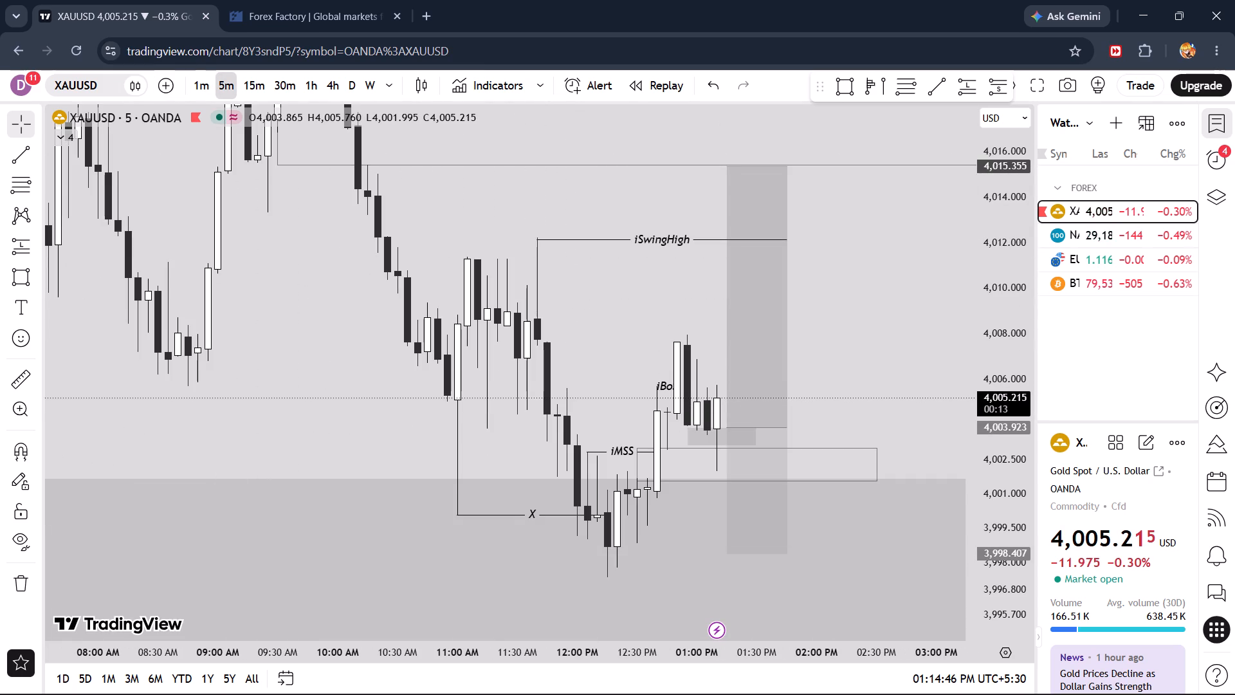
click(202, 85)
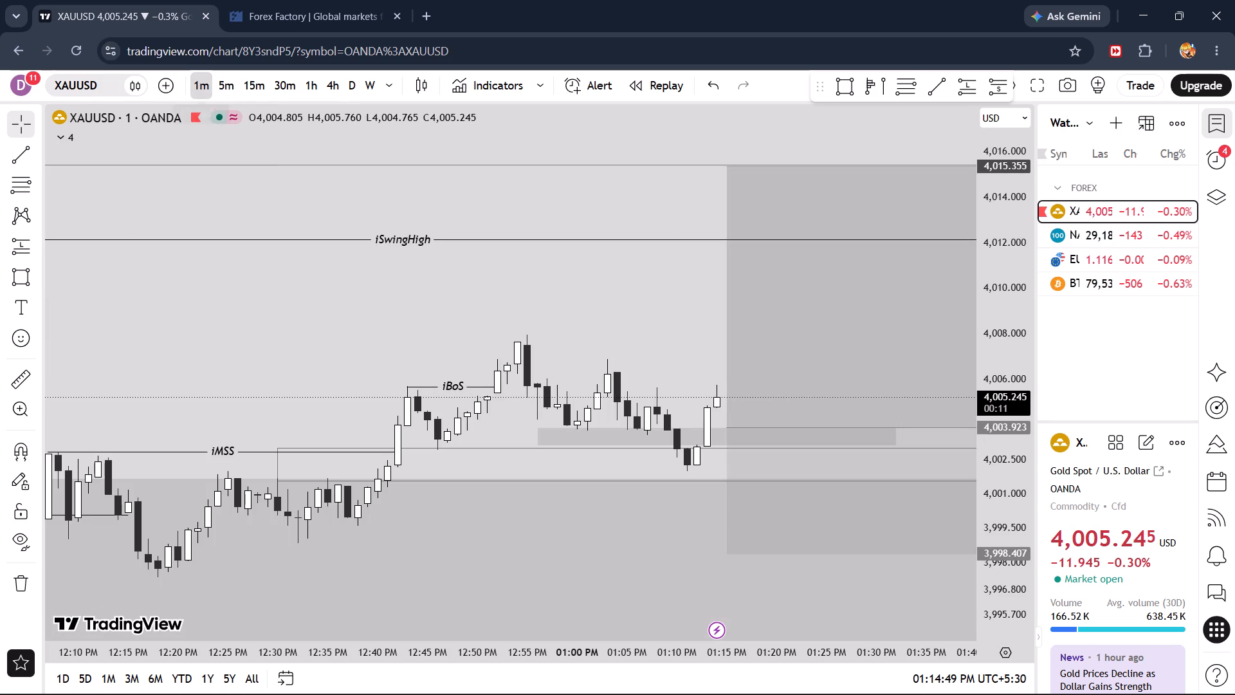
click(223, 82)
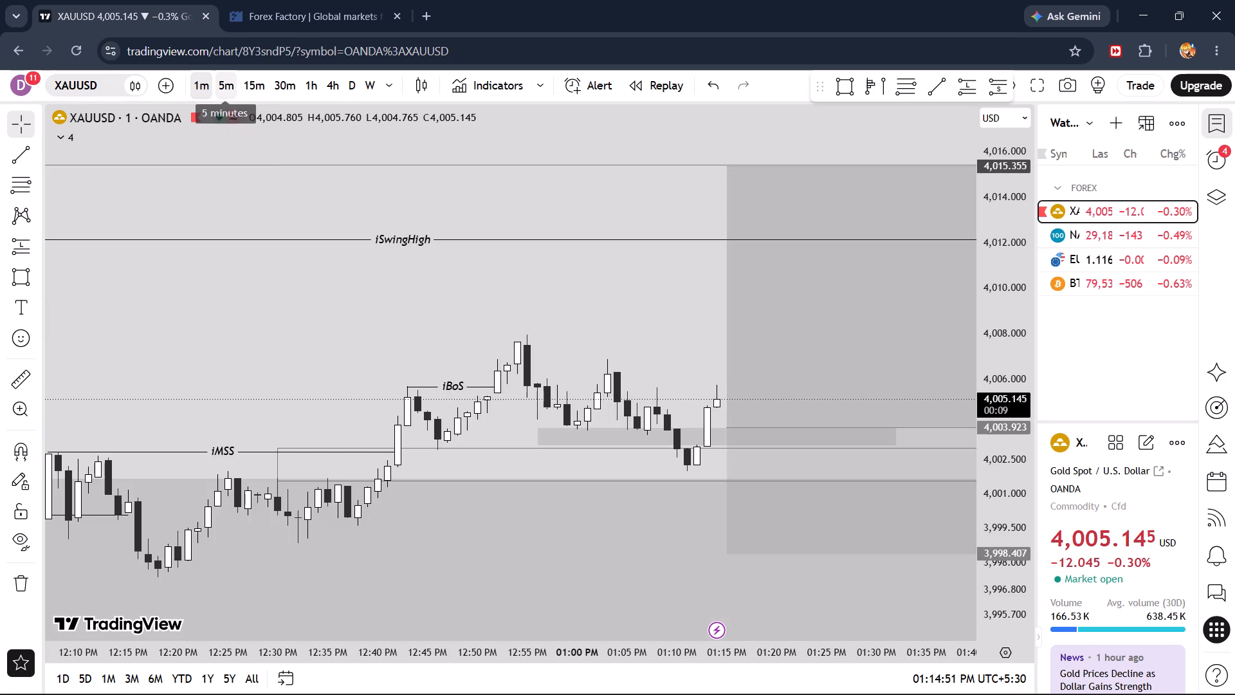
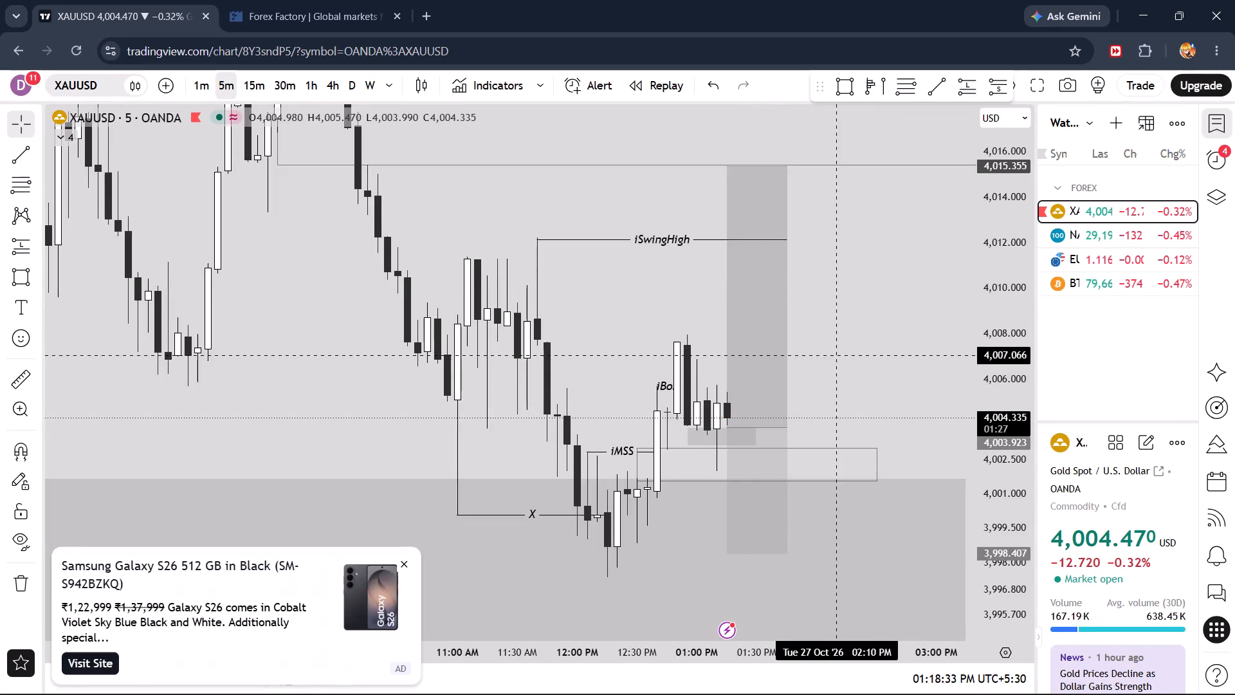
Shift the whole long position slightly up on the 5-minute chart, placing its entry at about 4,003.958.
drag(841, 351, 842, 332)
scroll(839, 376, up, 4)
click(707, 339)
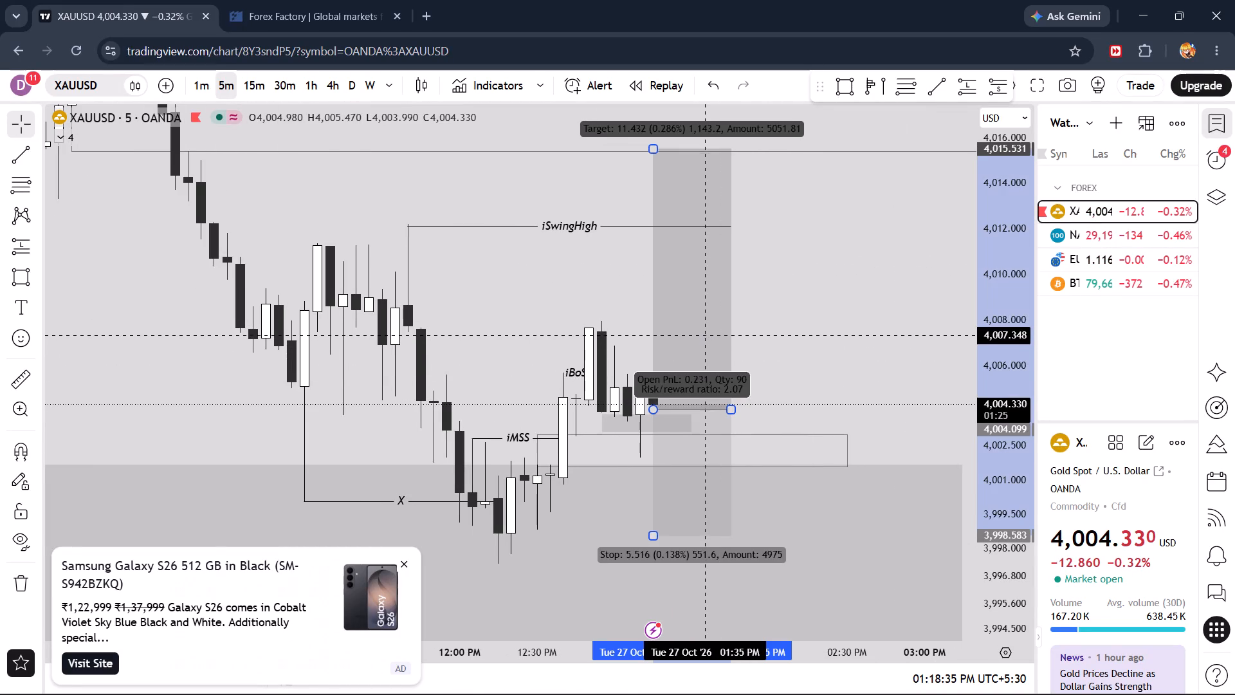
click(830, 345)
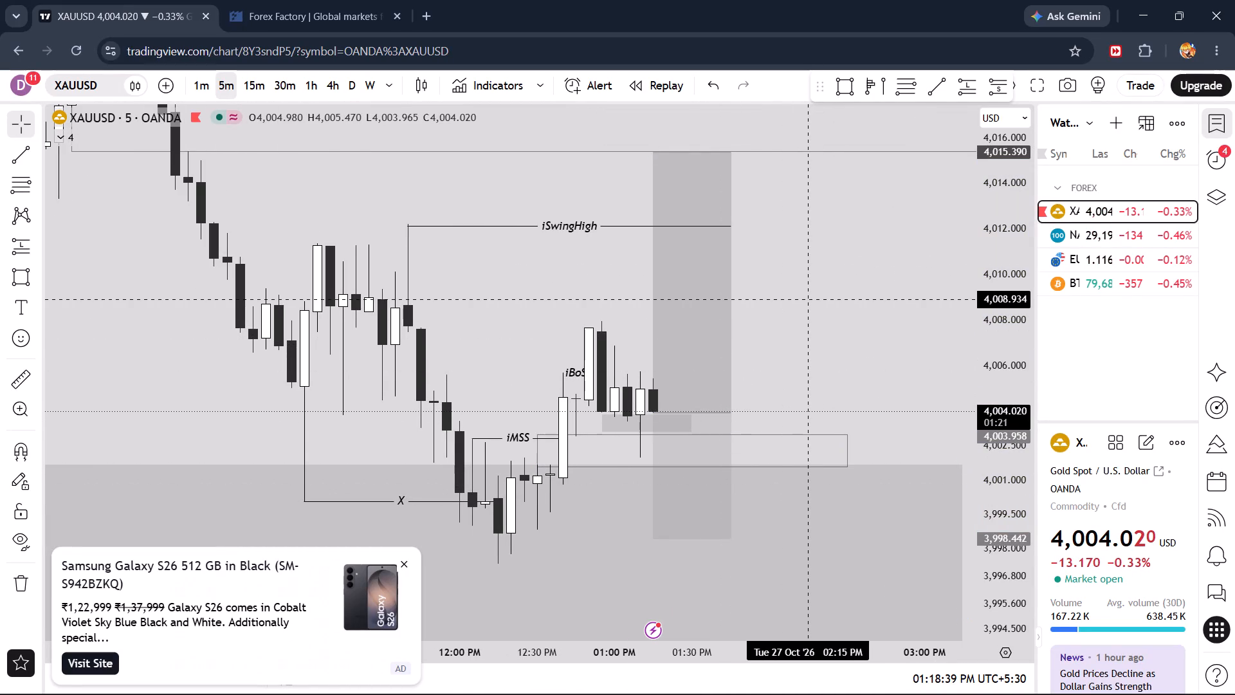
click(724, 348)
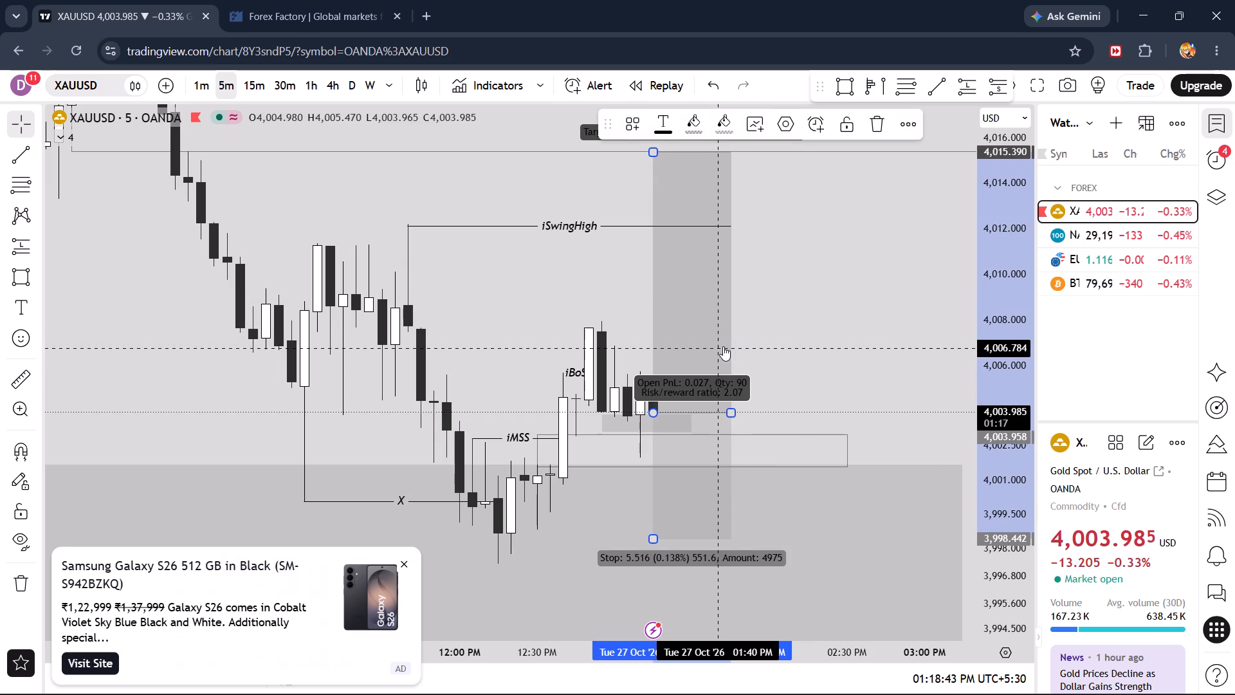
click(796, 340)
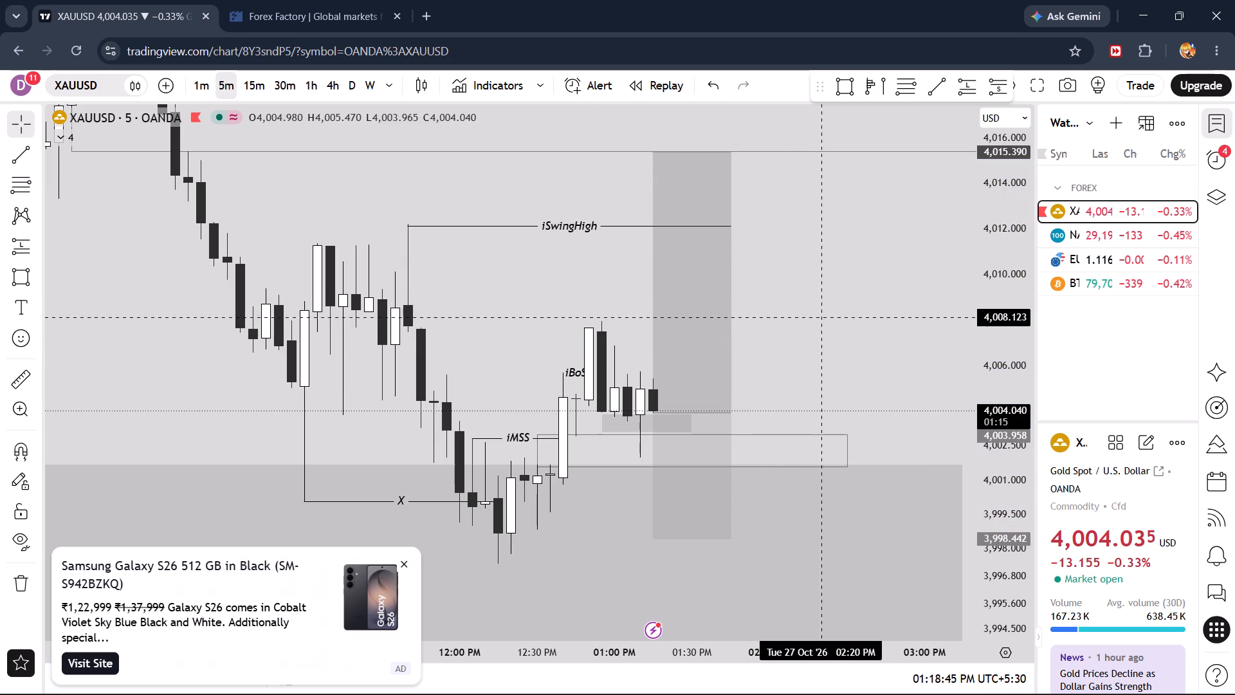
Examine current price against the long position's entry on the 1-minute and 5-minute timeframes.
scroll(817, 346, up, 5)
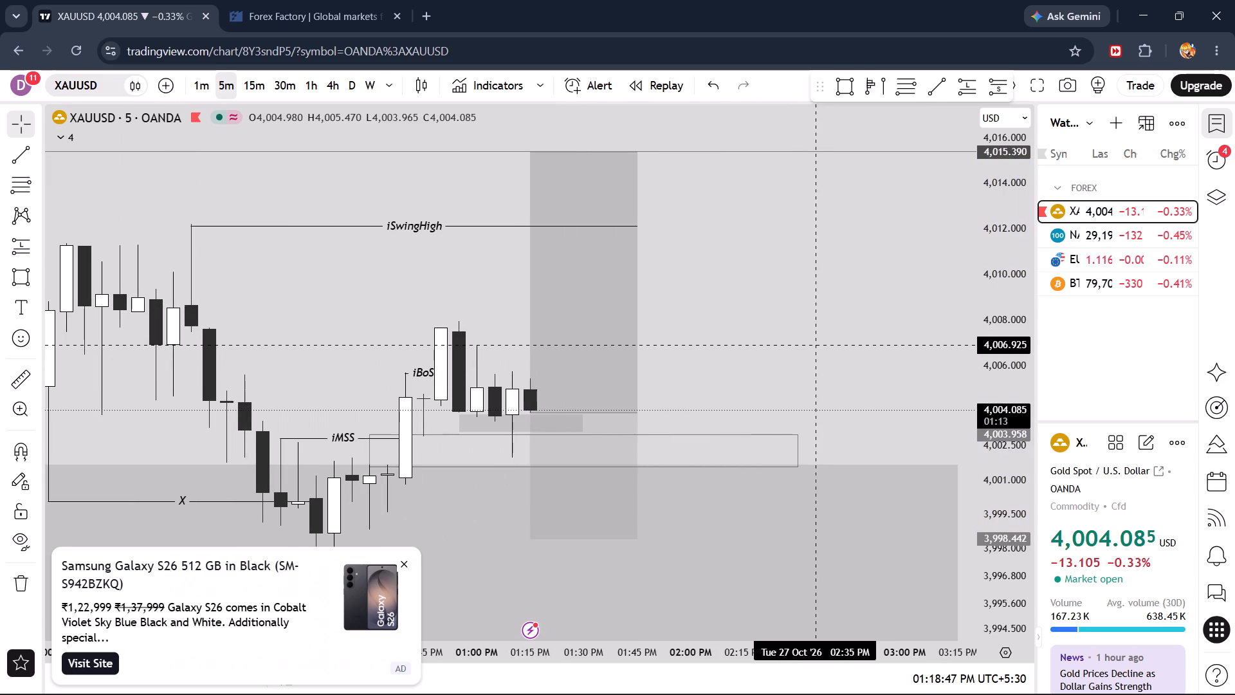
click(201, 79)
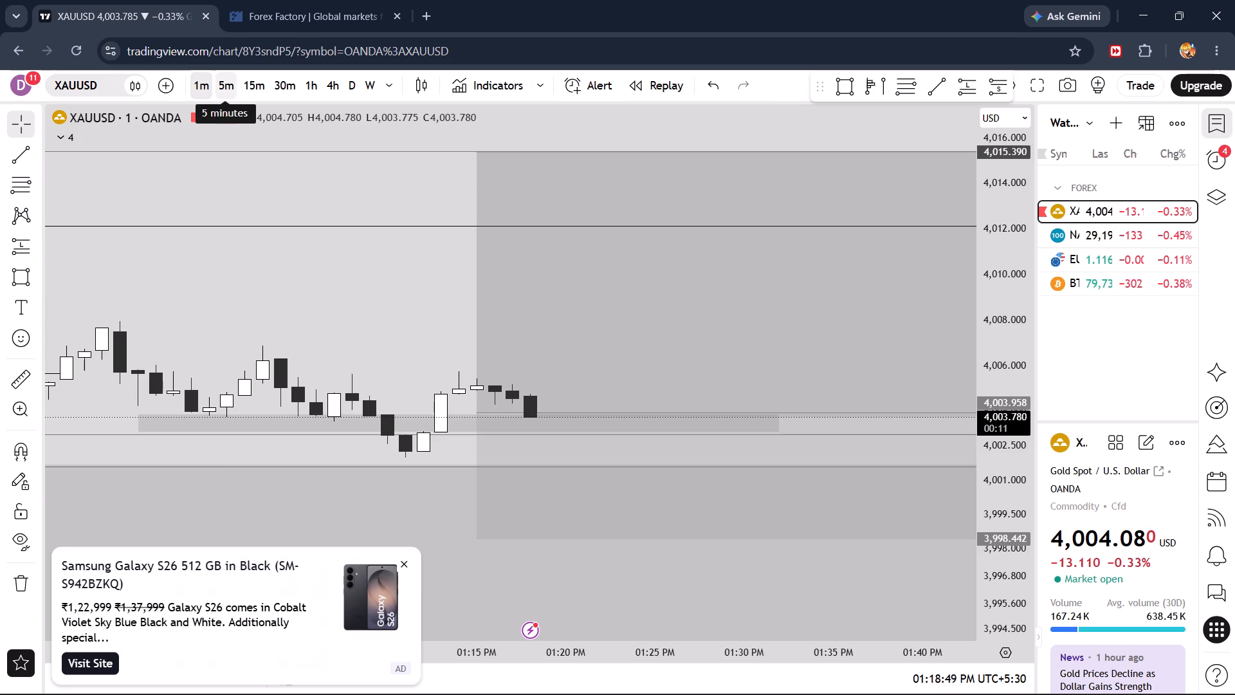
click(221, 80)
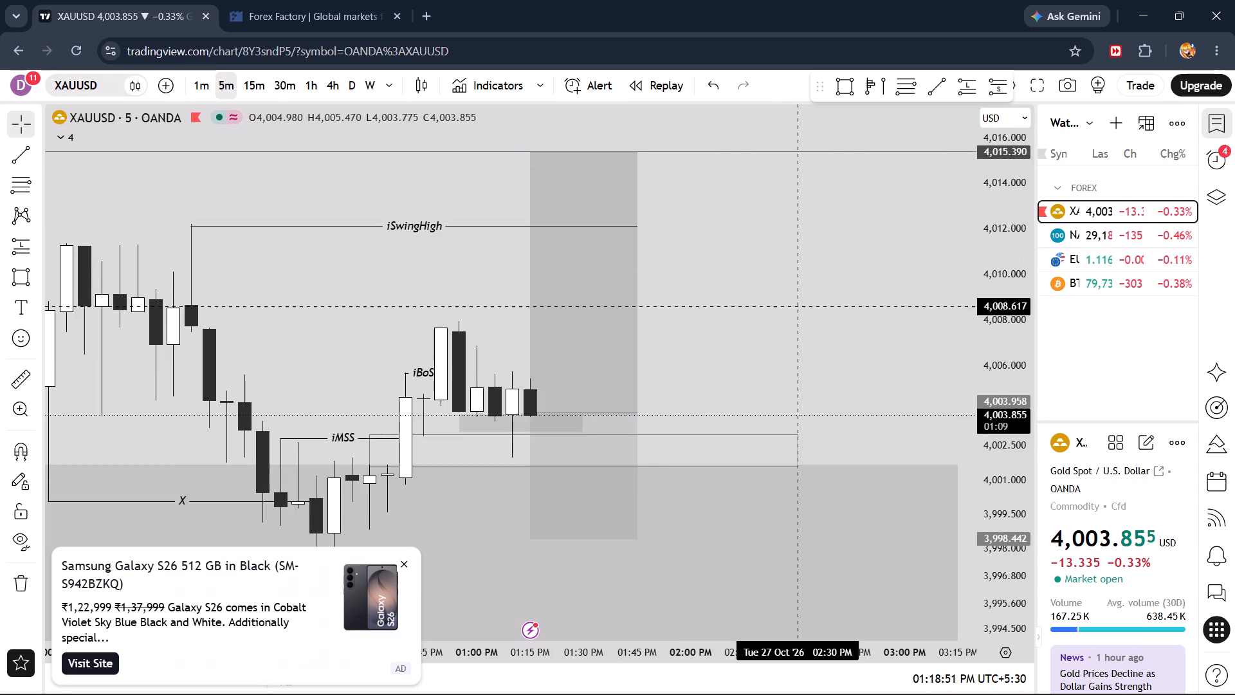
click(797, 304)
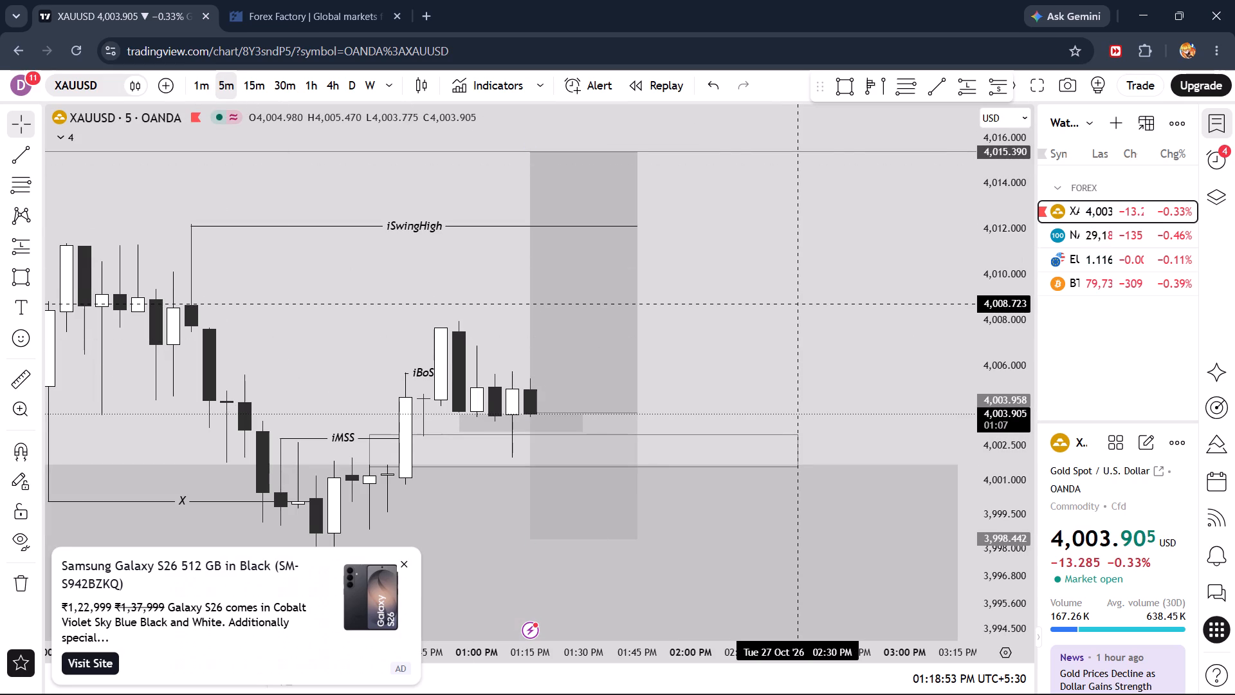
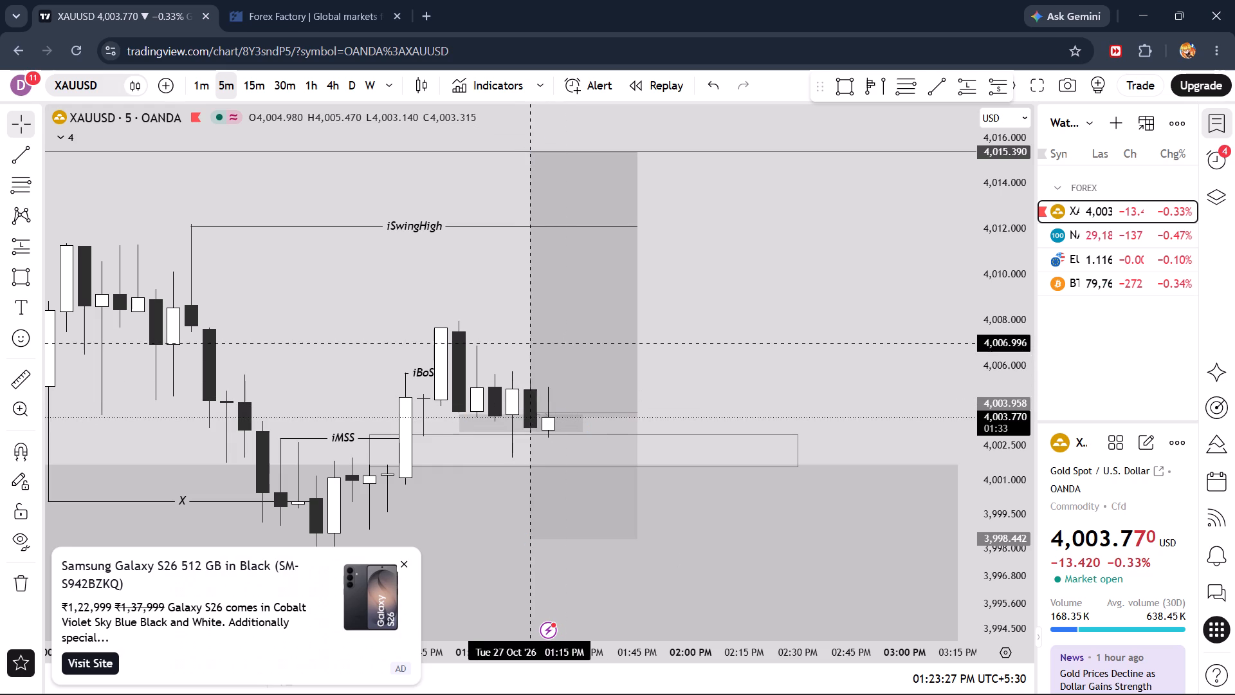
Examine the latest price action around the long position's entry on the 15-minute and 1-minute timeframes.
drag(502, 304, 468, 288)
click(262, 83)
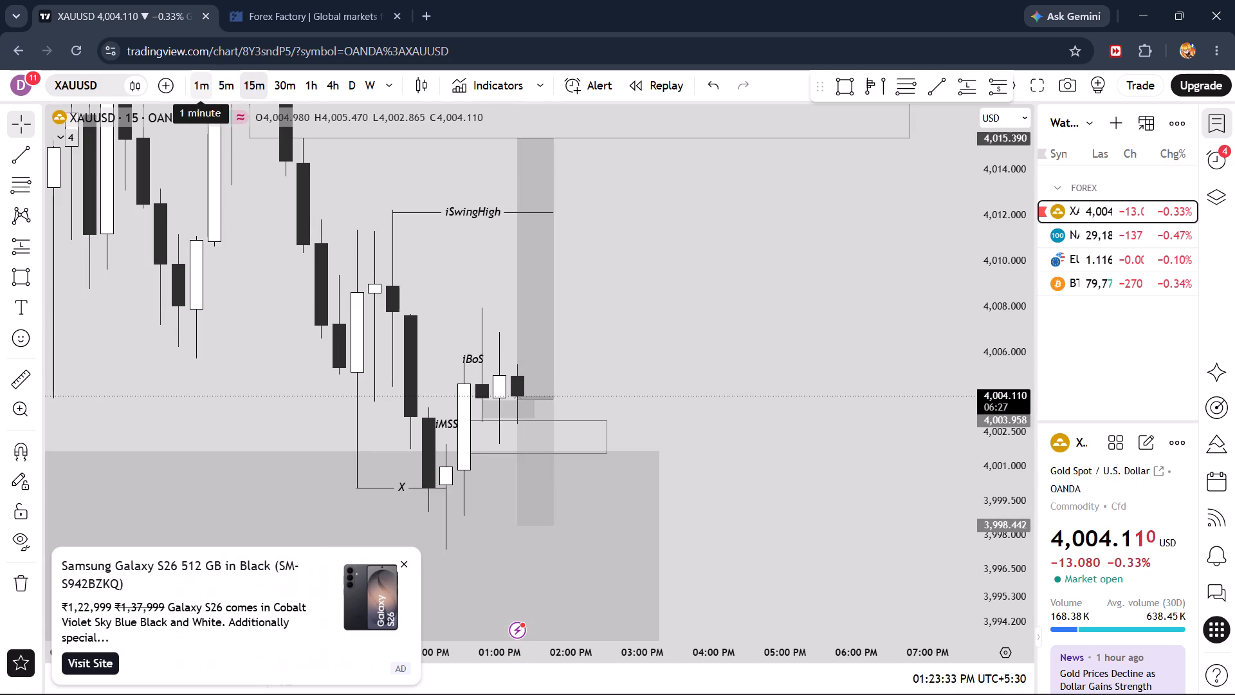
click(203, 84)
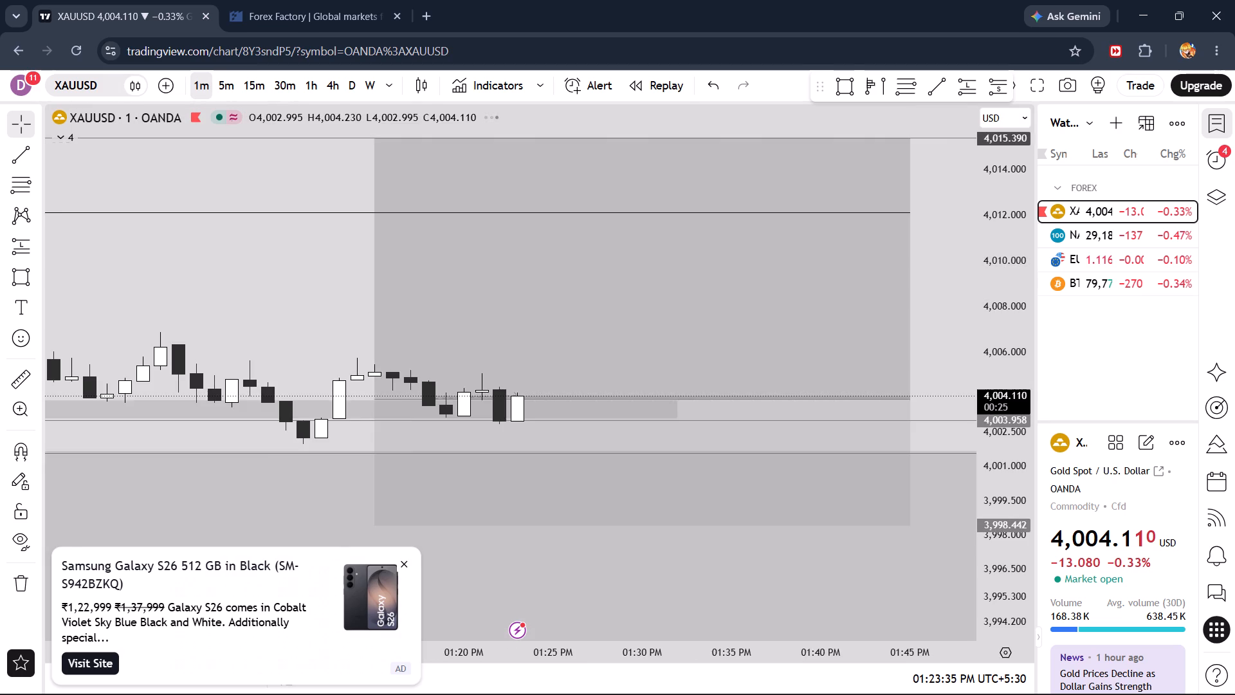
scroll(427, 373, down, 8)
drag(577, 297, 450, 299)
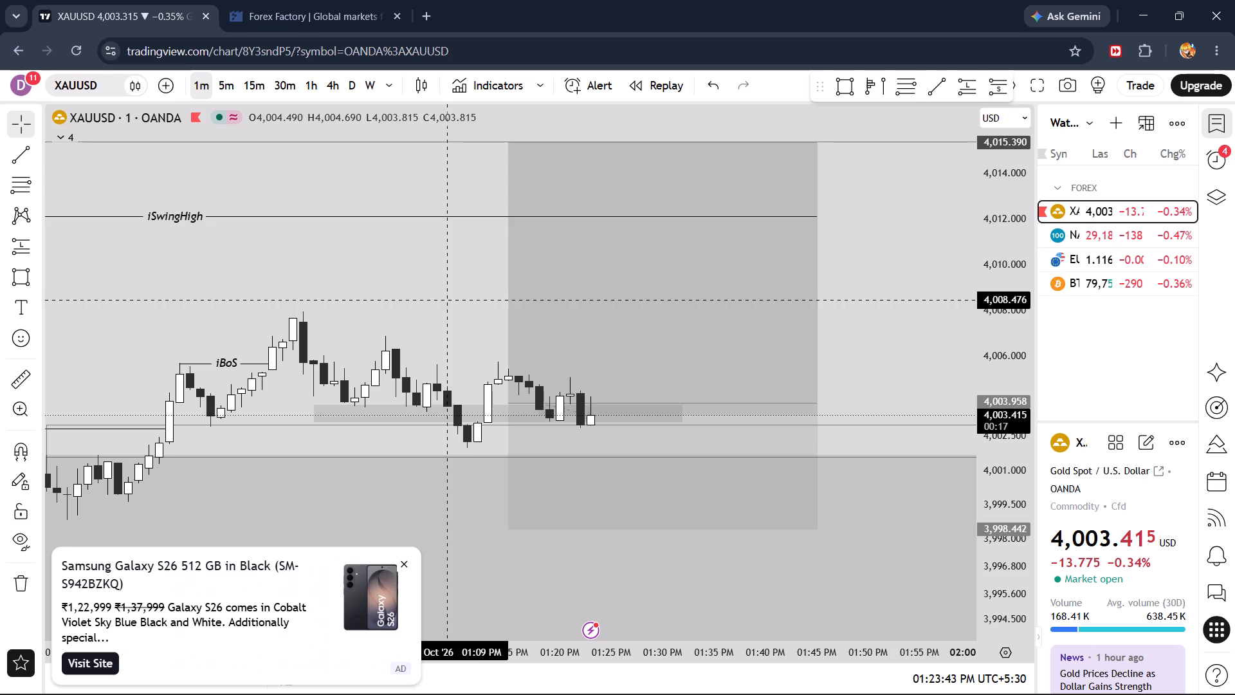
On the 5-minute chart, extend the long position forward to about 02:10 PM and the small shaded zone at its entry to about 02:05 PM.
click(234, 86)
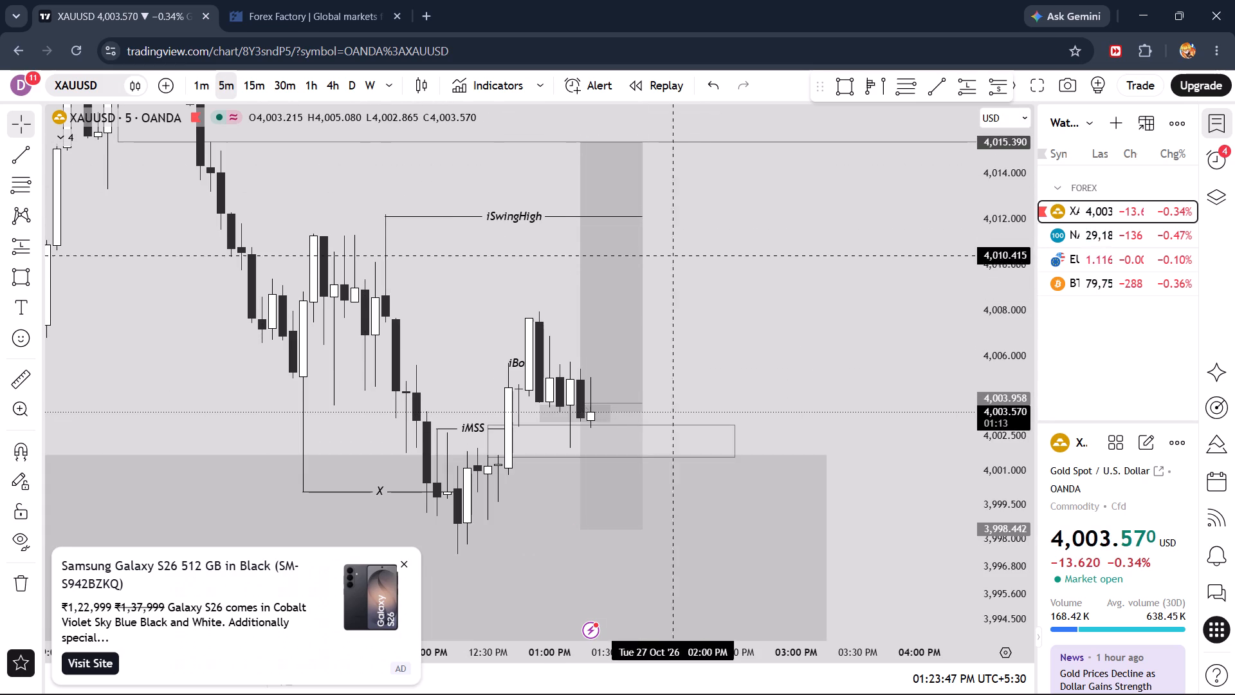
drag(641, 402, 648, 402)
drag(612, 412, 680, 409)
click(709, 338)
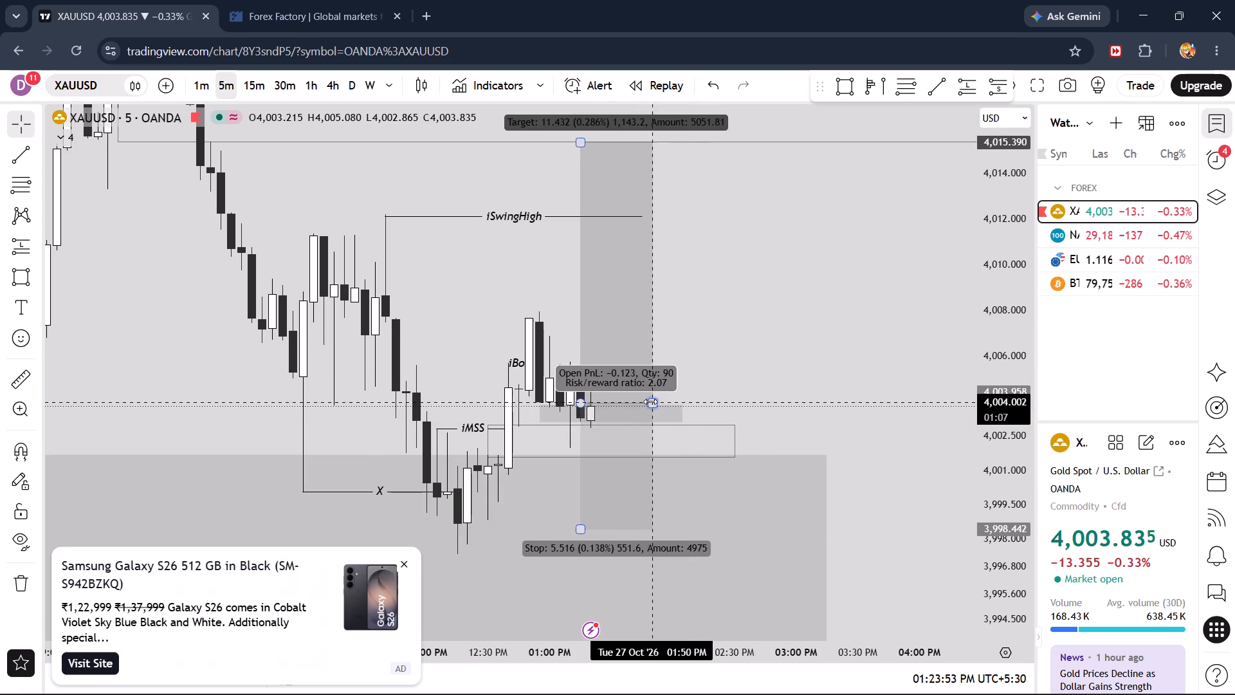
drag(652, 401, 699, 401)
click(754, 340)
drag(754, 329, 780, 329)
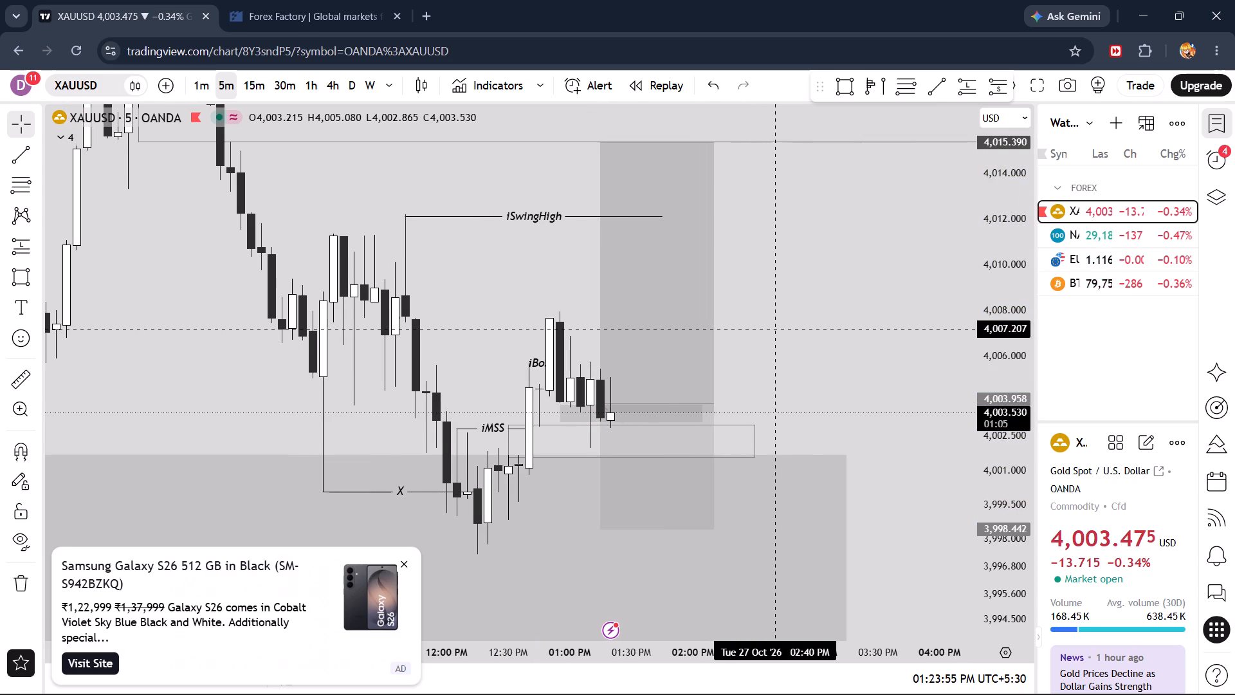